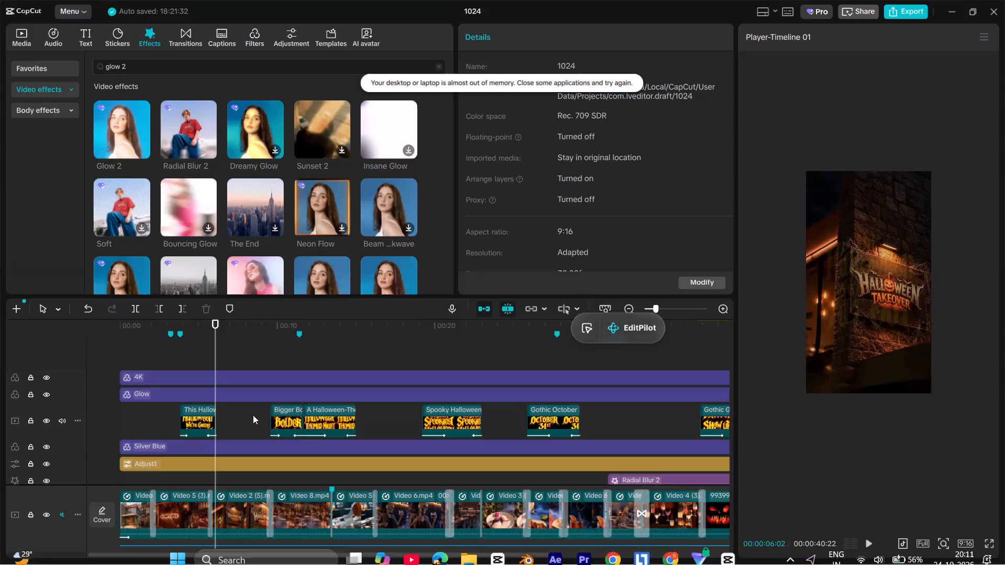
Select all the Halloween title clips on the timeline and set their colour temperature to 4, judging it at 00:00:04:29.
{"action": "left_click_drag", "start_coordinate": [168, 419], "coordinate": [763, 419]}
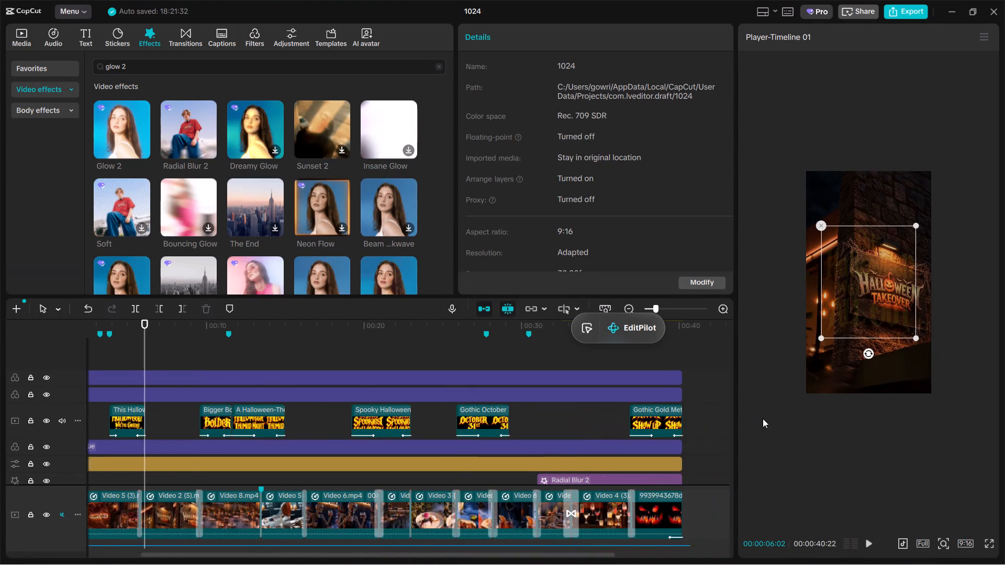
{"action": "left_click_drag", "start_coordinate": [763, 419], "coordinate": [583, 436]}
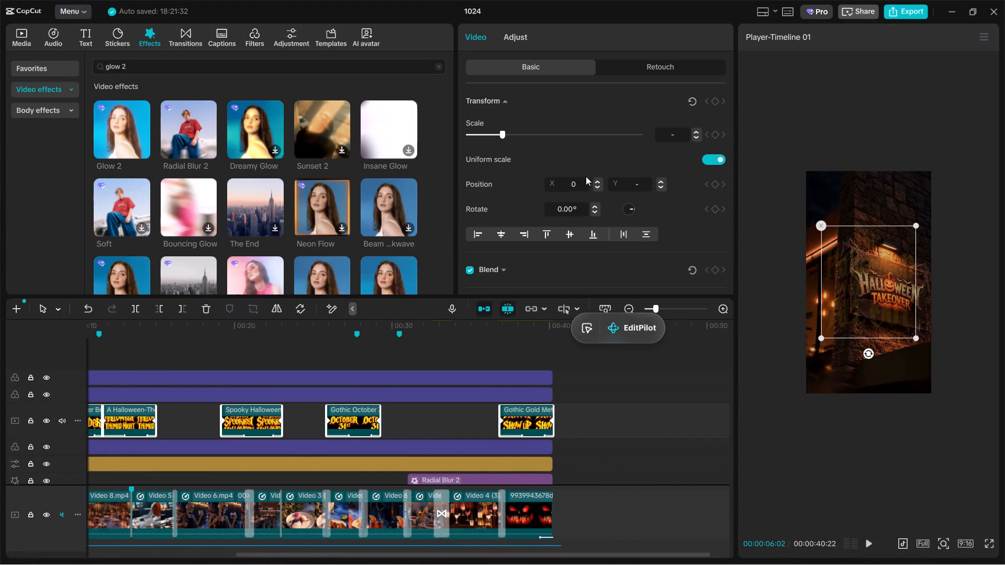
{"action": "left_click", "coordinate": [519, 36]}
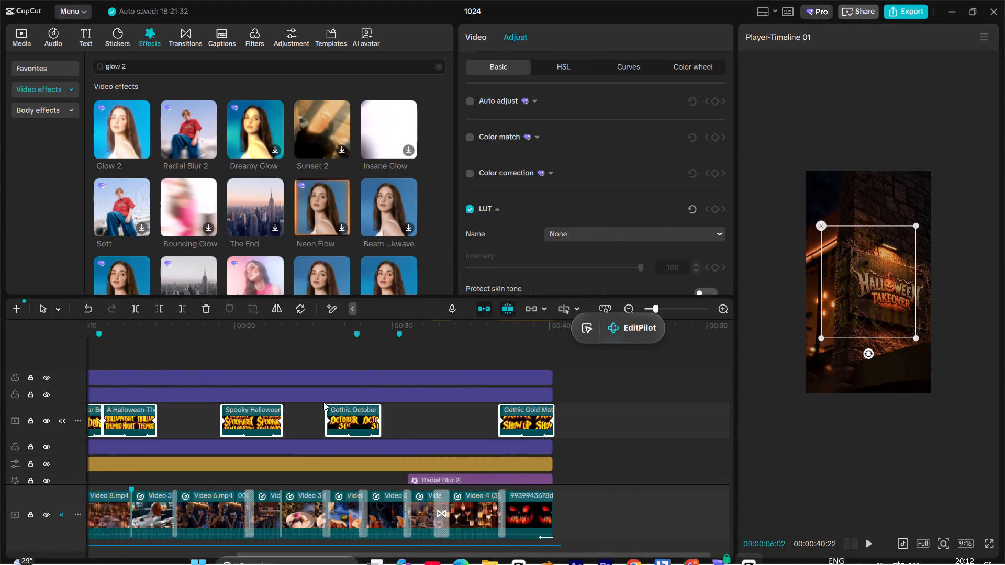
{"action": "left_click_drag", "start_coordinate": [321, 554], "coordinate": [140, 529]}
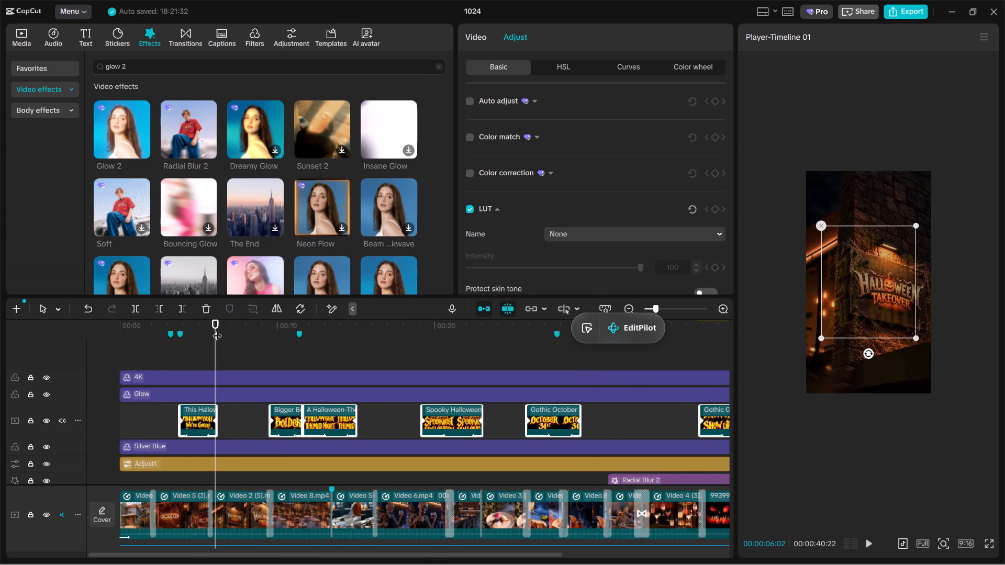
{"action": "left_click_drag", "start_coordinate": [218, 322], "coordinate": [198, 326]}
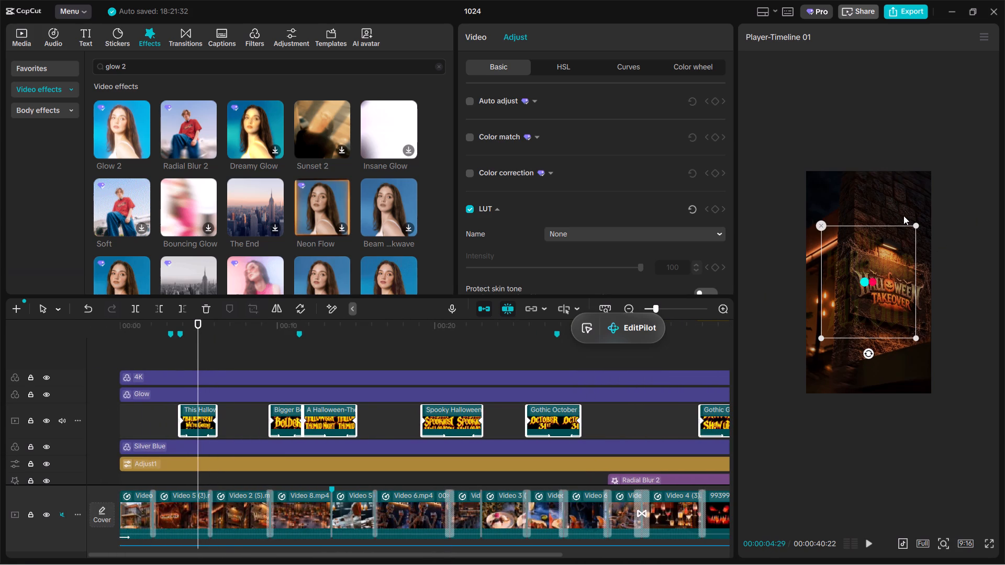
{"action": "scroll", "coordinate": [889, 283], "scroll_direction": "up", "scroll_amount": 6, "text": "ctrl"}
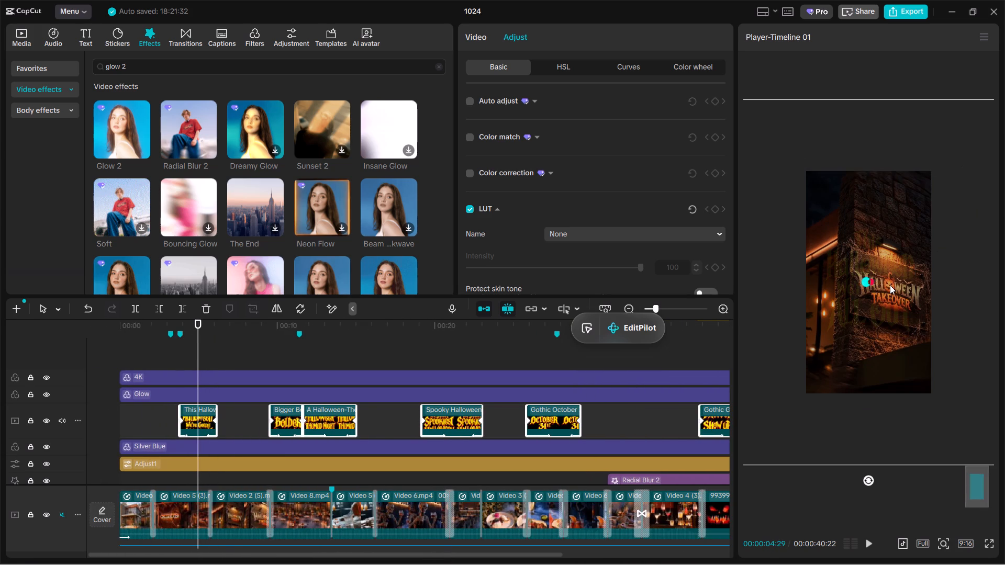
{"action": "scroll", "coordinate": [889, 286], "scroll_direction": "down", "scroll_amount": 6, "text": "ctrl"}
{"action": "scroll", "coordinate": [889, 306], "scroll_direction": "up", "scroll_amount": 2, "text": "ctrl"}
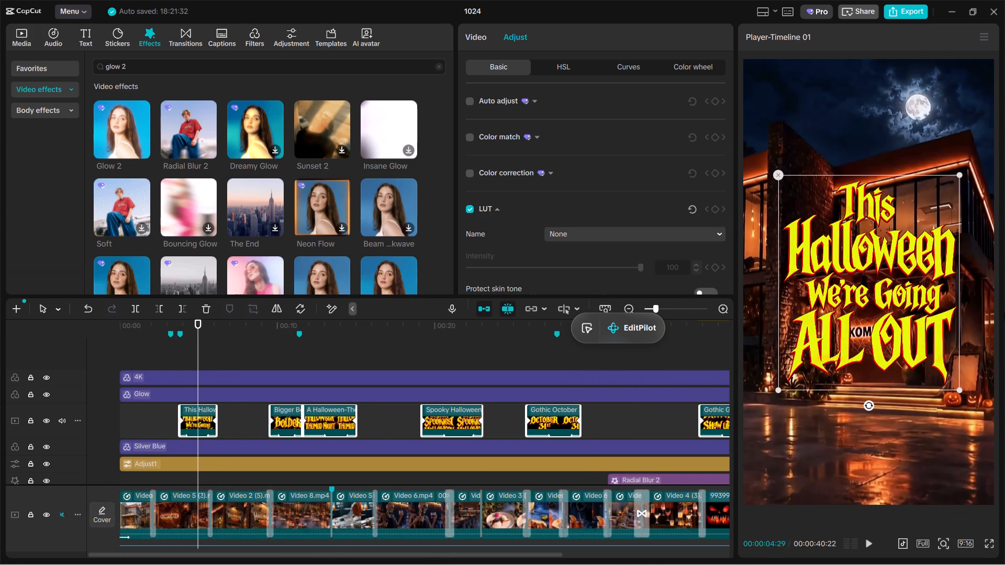
{"action": "scroll", "coordinate": [561, 184], "scroll_direction": "down", "scroll_amount": 2}
{"action": "scroll", "coordinate": [572, 112], "scroll_direction": "down", "scroll_amount": 1}
{"action": "left_click", "coordinate": [583, 110]}
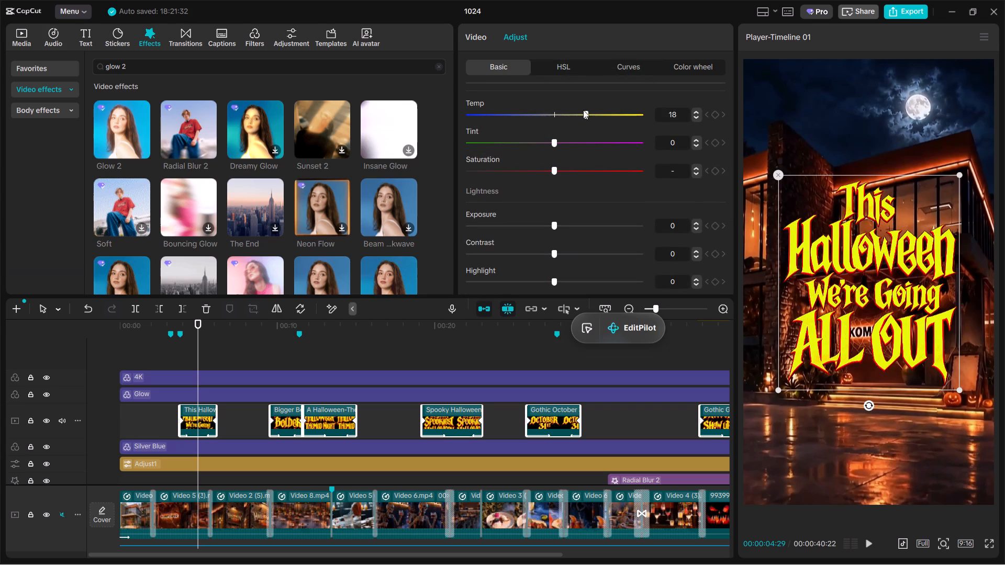
{"action": "left_click_drag", "start_coordinate": [585, 110], "coordinate": [488, 131]}
{"action": "scroll", "coordinate": [590, 112], "scroll_direction": "down", "scroll_amount": 1}
{"action": "scroll", "coordinate": [652, 123], "scroll_direction": "down", "scroll_amount": 2}
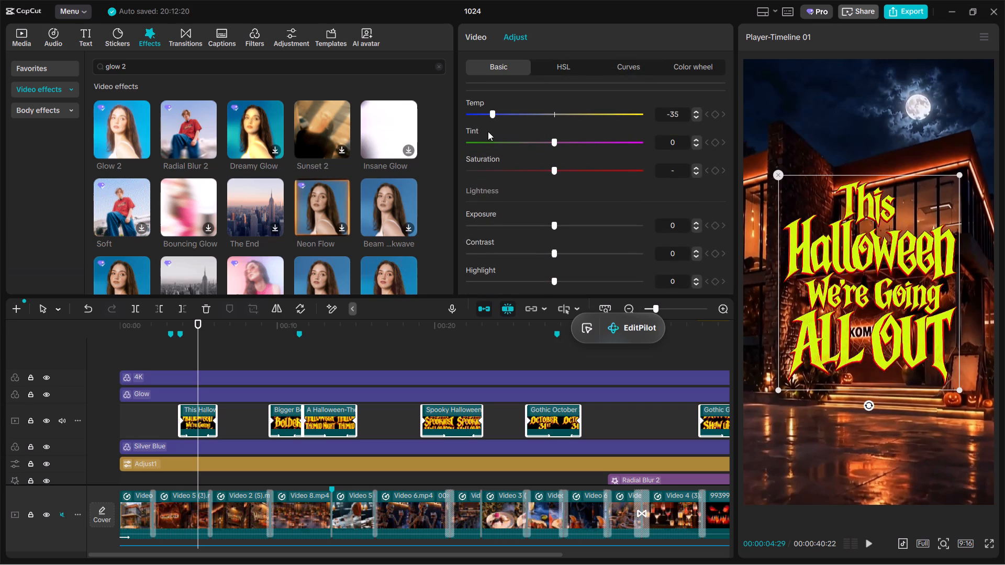
{"action": "left_click_drag", "start_coordinate": [488, 131], "coordinate": [560, 112]}
{"action": "scroll", "coordinate": [478, 130], "scroll_direction": "down", "scroll_amount": 1}
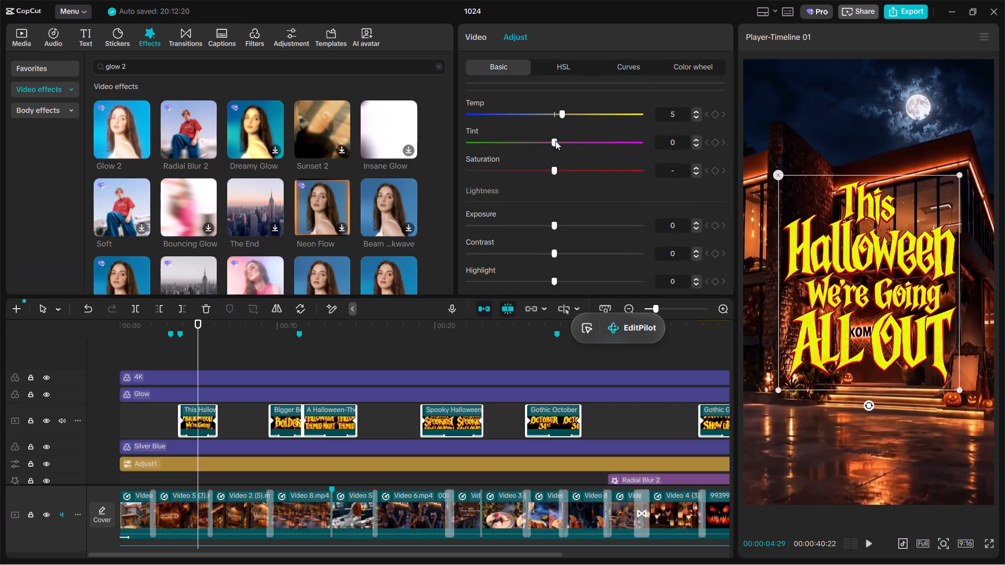
Lower the overall saturation of the selected title clips slightly.
{"action": "left_click", "coordinate": [561, 168]}
{"action": "left_click_drag", "start_coordinate": [561, 168], "coordinate": [518, 188]}
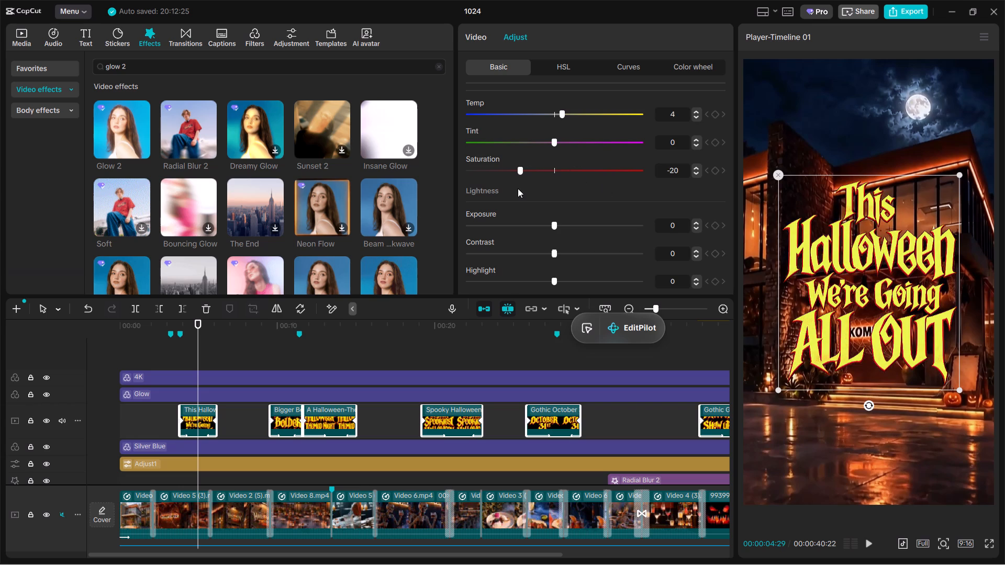
{"action": "left_click_drag", "start_coordinate": [518, 188], "coordinate": [532, 195]}
{"action": "scroll", "coordinate": [518, 189], "scroll_direction": "down", "scroll_amount": 1}
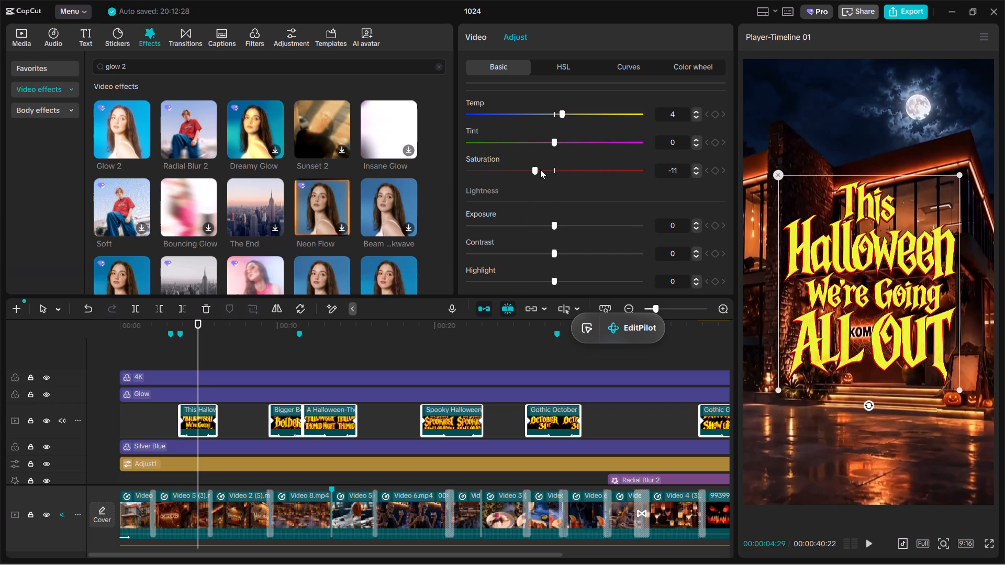
{"action": "left_click", "coordinate": [548, 174]}
In the HSL adjustments, set the yellow hue of the title clips to -25.
{"action": "left_click", "coordinate": [552, 64]}
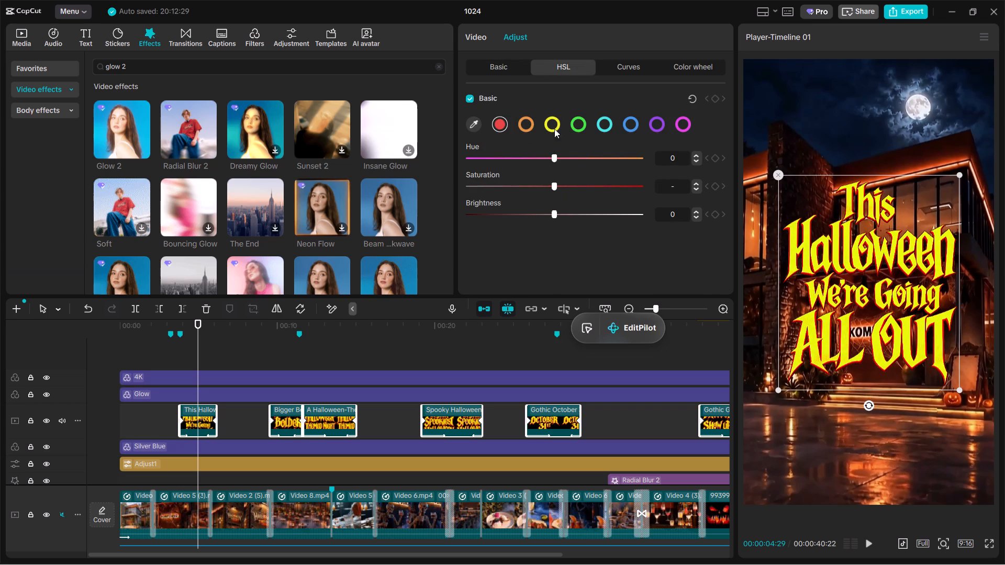
{"action": "left_click", "coordinate": [554, 122]}
{"action": "left_click_drag", "start_coordinate": [535, 162], "coordinate": [489, 162]}
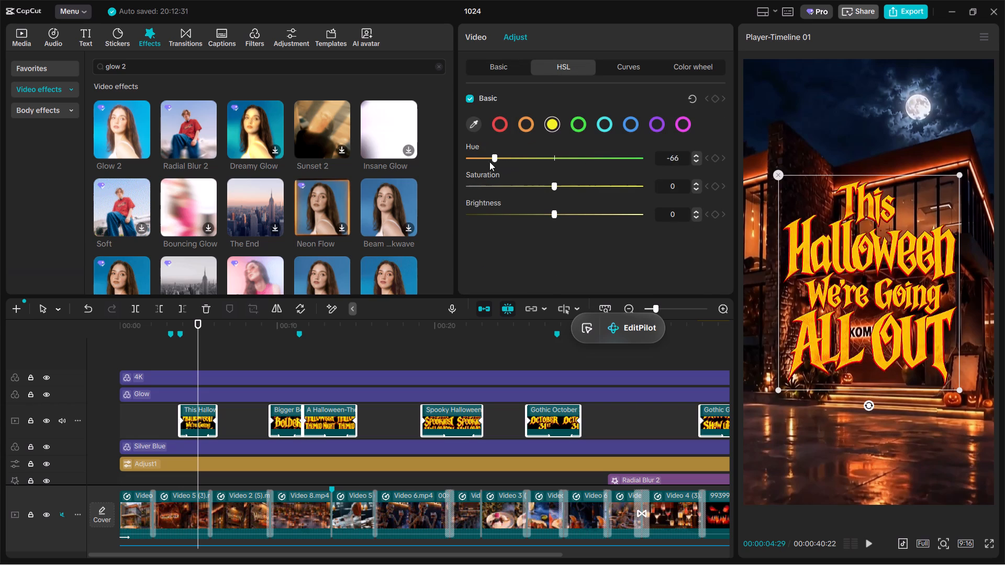
{"action": "left_click_drag", "start_coordinate": [489, 162], "coordinate": [529, 174]}
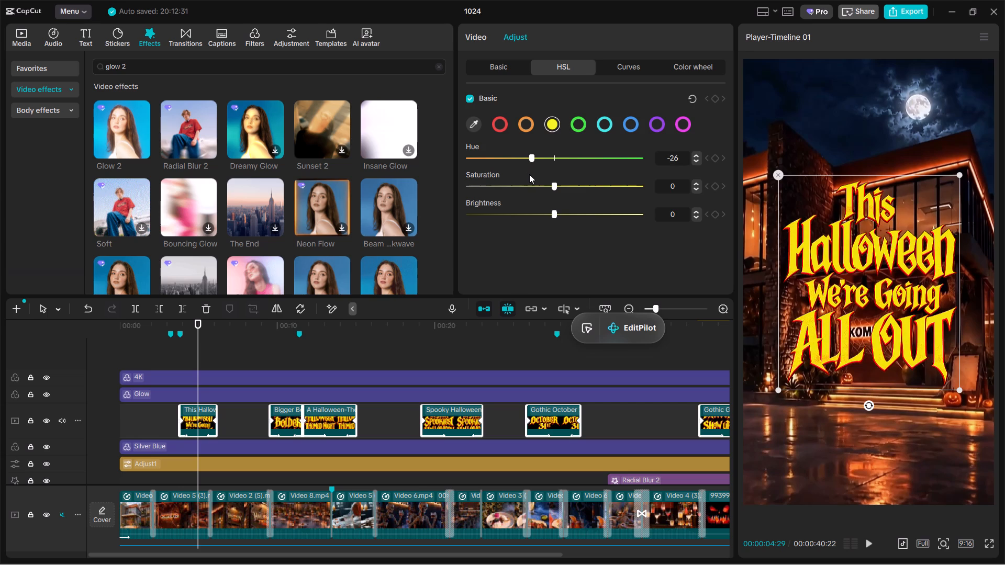
{"action": "left_click_drag", "start_coordinate": [529, 174], "coordinate": [530, 175]}
{"action": "scroll", "coordinate": [530, 175], "scroll_direction": "down", "scroll_amount": 1}
{"action": "scroll", "coordinate": [831, 218], "scroll_direction": "down", "scroll_amount": 3, "text": "ctrl"}
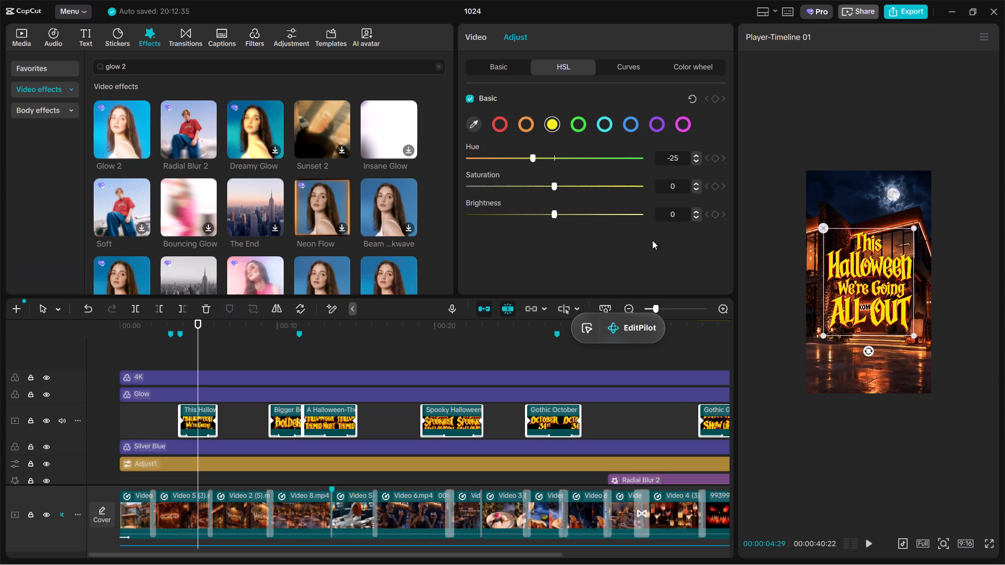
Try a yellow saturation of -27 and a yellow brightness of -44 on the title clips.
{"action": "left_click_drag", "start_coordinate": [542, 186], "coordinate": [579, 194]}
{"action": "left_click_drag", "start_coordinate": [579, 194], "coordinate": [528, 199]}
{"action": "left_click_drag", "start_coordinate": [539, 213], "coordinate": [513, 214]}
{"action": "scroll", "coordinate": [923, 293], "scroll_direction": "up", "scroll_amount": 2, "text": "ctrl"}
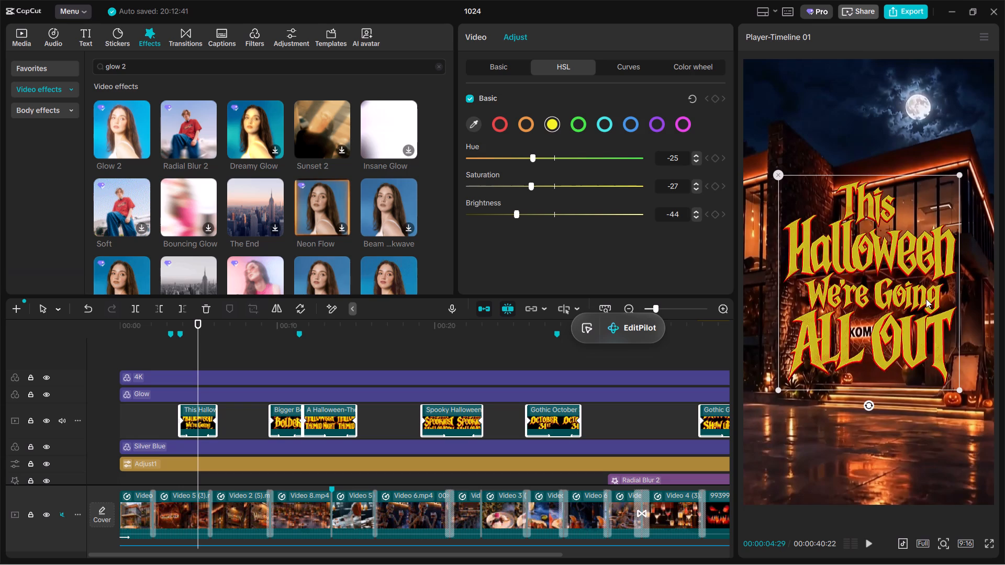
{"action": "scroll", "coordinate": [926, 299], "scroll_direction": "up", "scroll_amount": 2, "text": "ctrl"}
Set the title clips' yellow brightness to 12 and their yellow saturation to 0.
{"action": "left_click", "coordinate": [521, 216], "text": "ctrl"}
{"action": "left_click_drag", "start_coordinate": [522, 215], "coordinate": [557, 217], "text": "ctrl"}
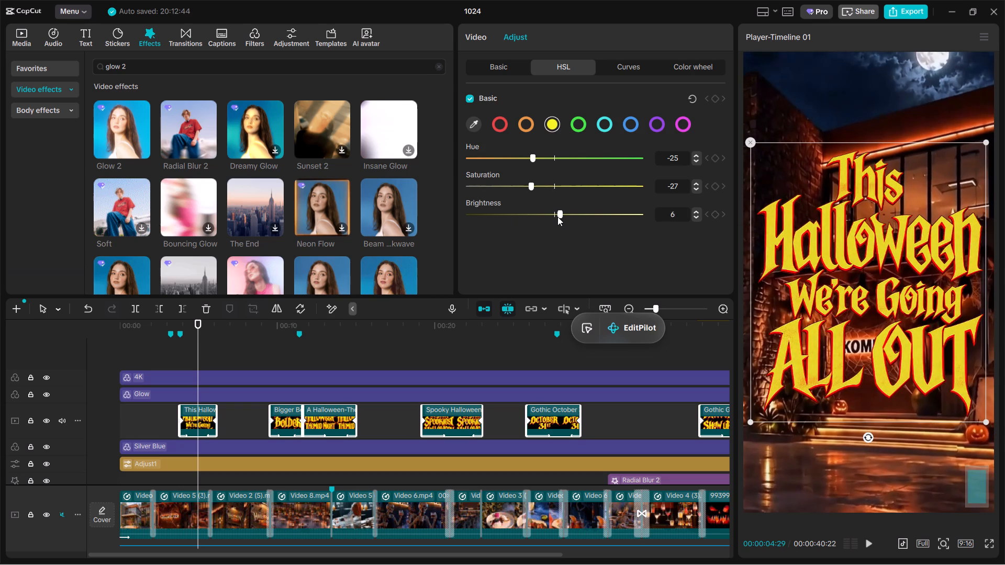
{"action": "left_click_drag", "start_coordinate": [557, 217], "coordinate": [563, 218], "text": "ctrl"}
{"action": "left_click", "coordinate": [540, 186], "text": "ctrl"}
{"action": "left_click_drag", "start_coordinate": [540, 186], "coordinate": [550, 187], "text": "ctrl"}
{"action": "scroll", "coordinate": [1004, 255], "scroll_direction": "down", "scroll_amount": 2, "text": "ctrl"}
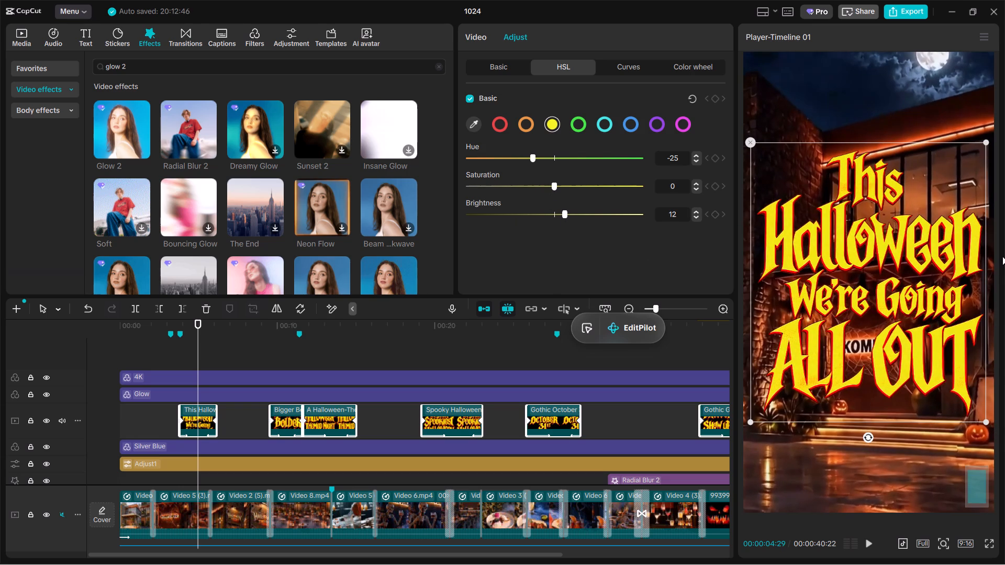
{"action": "scroll", "coordinate": [1002, 256], "scroll_direction": "down", "scroll_amount": 3, "text": "ctrl"}
Set the title clips' orange hue to -40 and orange saturation to -34 in the HSL adjustments.
{"action": "left_click", "coordinate": [526, 130], "text": "ctrl"}
{"action": "left_click_drag", "start_coordinate": [548, 159], "coordinate": [547, 159], "text": "ctrl"}
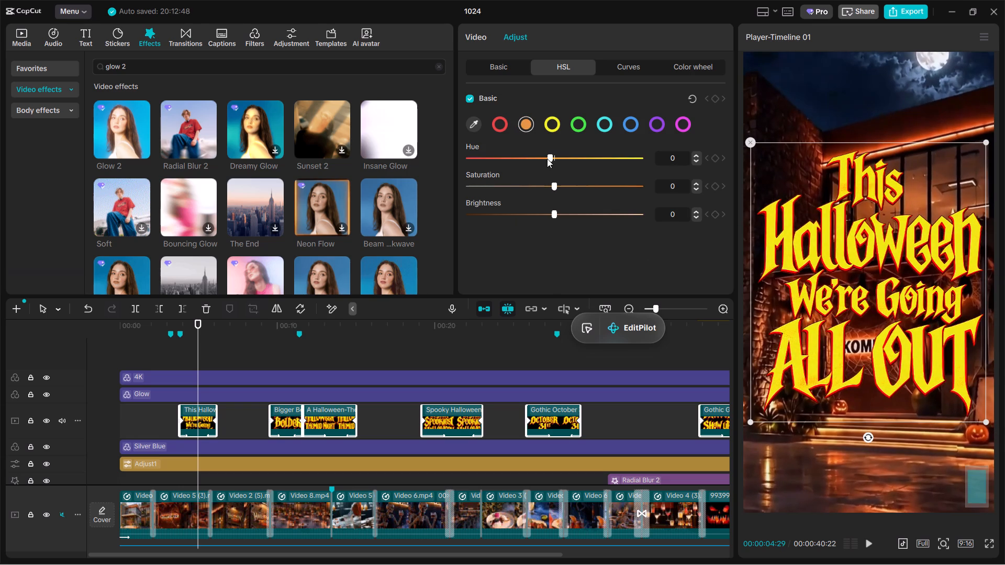
{"action": "left_click_drag", "start_coordinate": [547, 159], "coordinate": [831, 184], "text": "ctrl"}
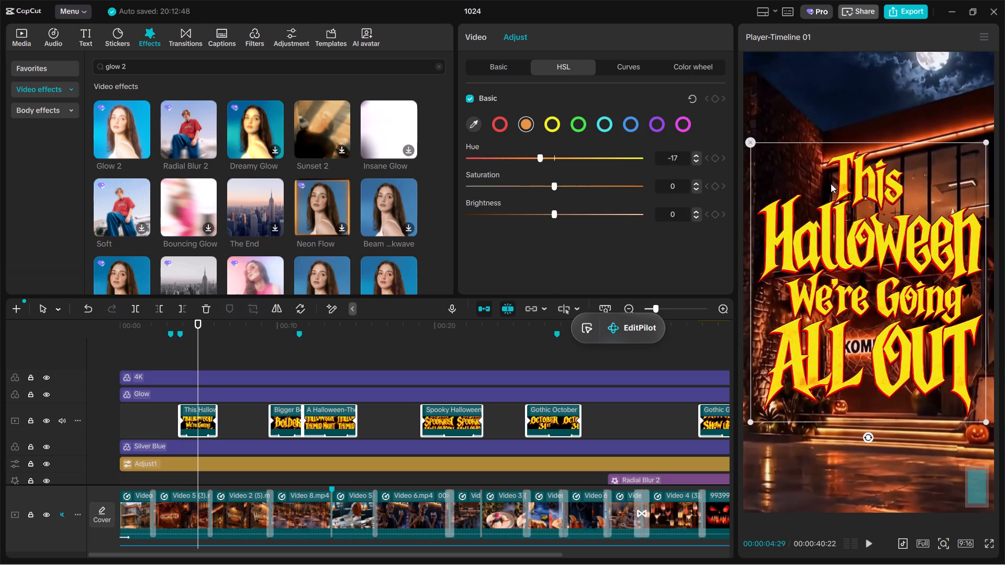
{"action": "left_click_drag", "start_coordinate": [831, 184], "coordinate": [517, 194], "text": "ctrl"}
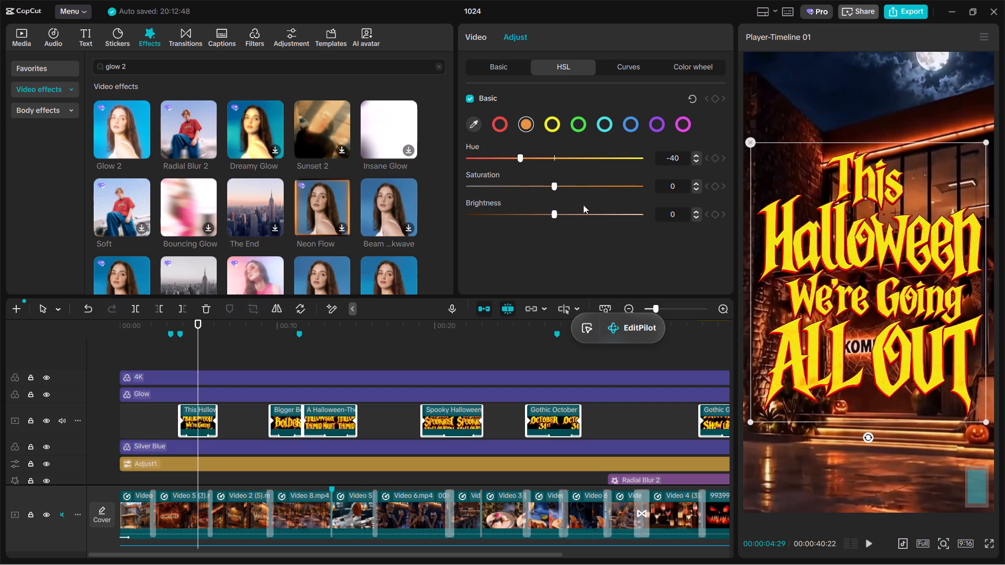
{"action": "left_click_drag", "start_coordinate": [527, 177], "coordinate": [508, 180], "text": "ctrl"}
{"action": "left_click", "coordinate": [522, 189], "text": "ctrl"}
{"action": "scroll", "coordinate": [563, 201], "scroll_direction": "down", "scroll_amount": 6, "text": "ctrl"}
{"action": "scroll", "coordinate": [615, 208], "scroll_direction": "down", "scroll_amount": 1, "text": "ctrl"}
Set the title clips' red hue to 87 and raise their red saturation.
{"action": "left_click", "coordinate": [499, 119]}
{"action": "left_click", "coordinate": [530, 158]}
{"action": "left_click_drag", "start_coordinate": [545, 161], "coordinate": [628, 176]}
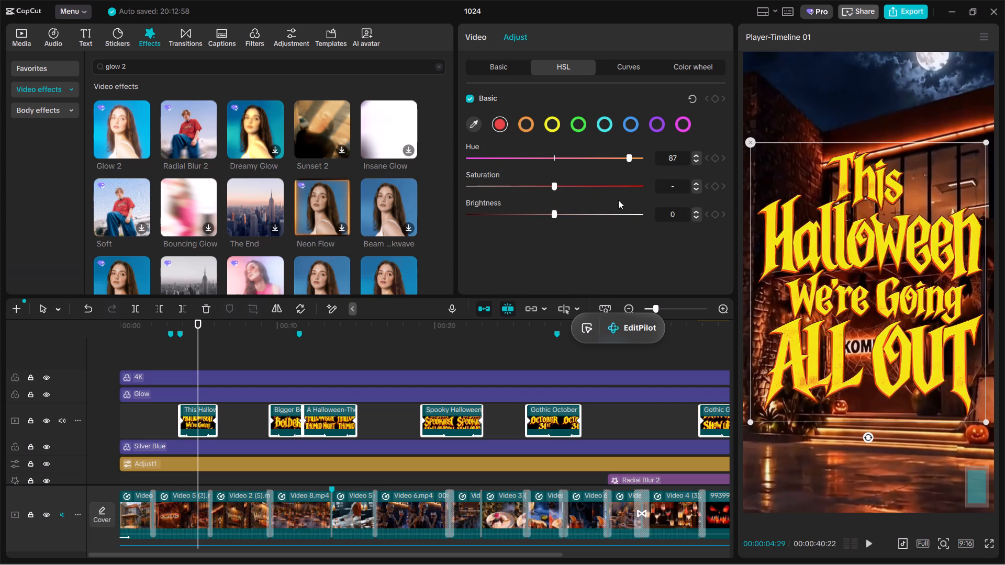
{"action": "left_click_drag", "start_coordinate": [587, 190], "coordinate": [602, 189]}
Deselect the titles and play back the opening title section to check the adjusted text colours.
{"action": "left_click_drag", "start_coordinate": [988, 320], "coordinate": [932, 323]}
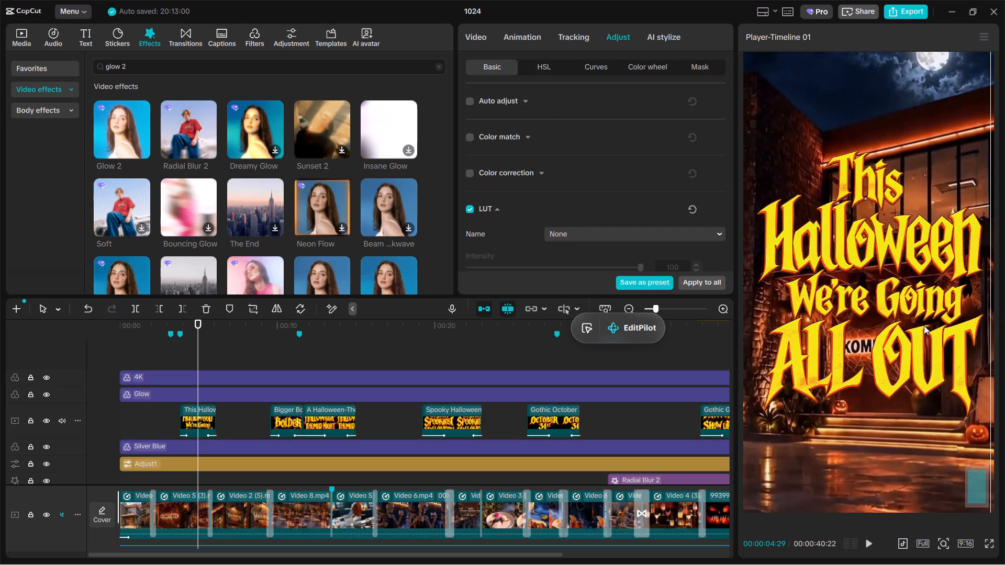
{"action": "left_click", "coordinate": [164, 409]}
{"action": "key", "text": "space"}
{"action": "scroll", "coordinate": [861, 290], "scroll_direction": "down", "scroll_amount": 3, "text": "ctrl"}
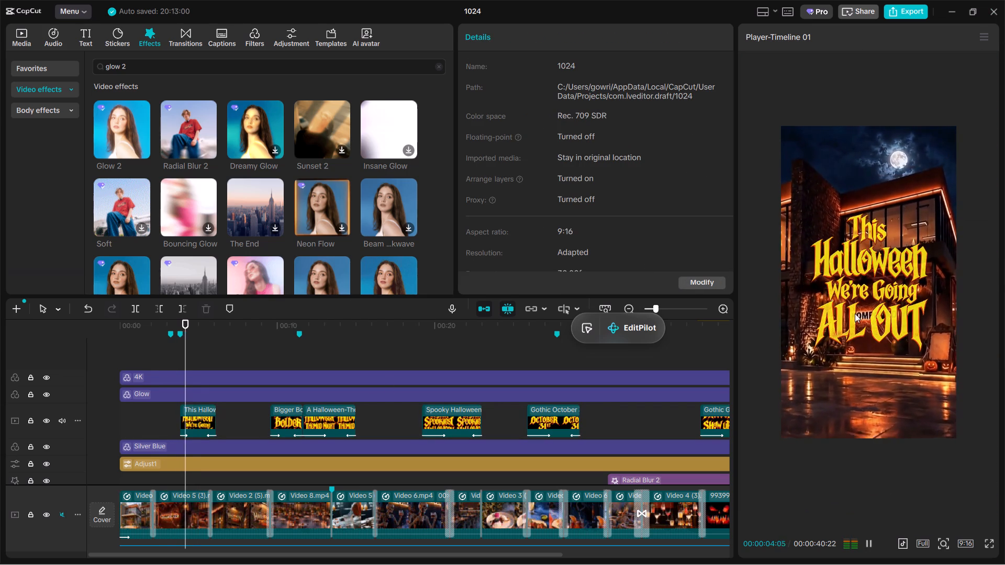
{"action": "scroll", "coordinate": [762, 311], "scroll_direction": "down", "scroll_amount": 2}
{"action": "key", "text": "space"}
Duplicate the 4K filter and place the copy at the timeline start, beneath the black 00:00:40:07 overlay clip.
{"action": "left_click", "coordinate": [195, 377]}
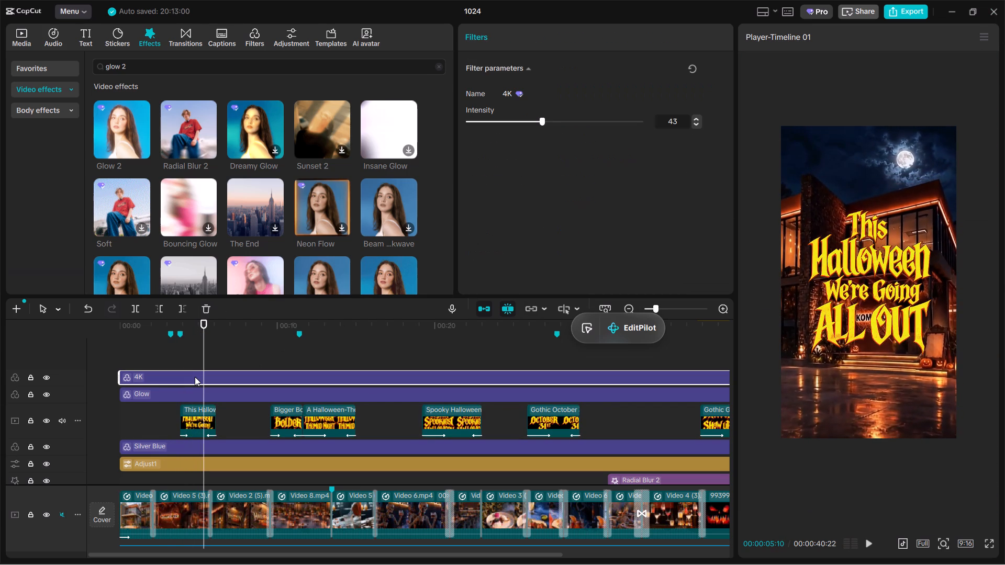
{"action": "key", "text": "ctrl+c"}
{"action": "key", "text": "ctrl+v"}
{"action": "left_click_drag", "start_coordinate": [300, 376], "coordinate": [193, 423]}
{"action": "scroll", "coordinate": [297, 393], "scroll_direction": "down", "scroll_amount": 1}
{"action": "scroll", "coordinate": [193, 423], "scroll_direction": "down", "scroll_amount": 1}
{"action": "scroll", "coordinate": [478, 364], "scroll_direction": "down", "scroll_amount": 1}
{"action": "scroll", "coordinate": [575, 132], "scroll_direction": "down", "scroll_amount": 1}
Raise the intensity of the duplicated 4K filter to at least 76.
{"action": "left_click", "coordinate": [586, 122]}
{"action": "left_click_drag", "start_coordinate": [589, 122], "coordinate": [615, 125]}
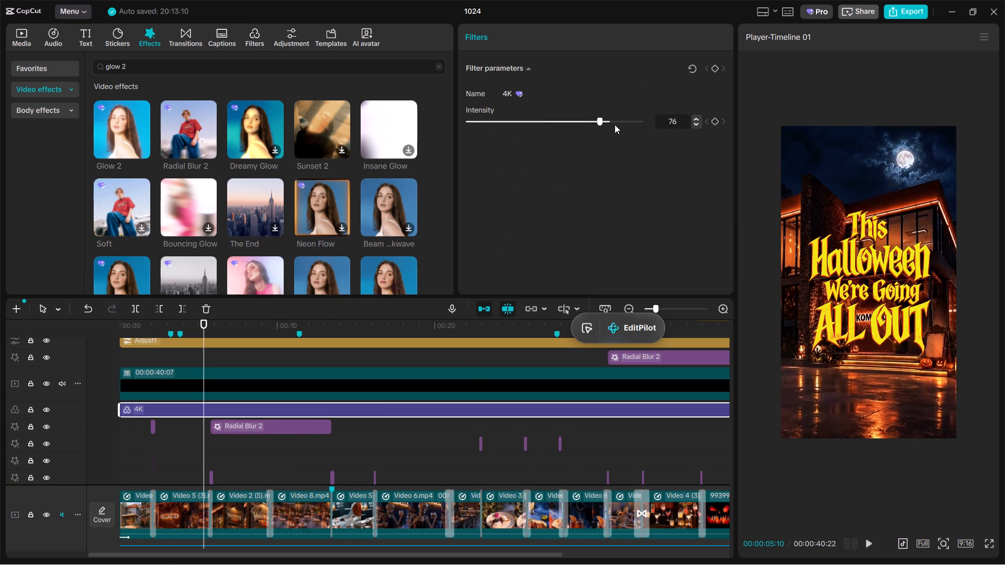
{"action": "left_click_drag", "start_coordinate": [615, 125], "coordinate": [654, 131]}
{"action": "scroll", "coordinate": [650, 129], "scroll_direction": "down", "scroll_amount": 1}
{"action": "scroll", "coordinate": [612, 202], "scroll_direction": "down", "scroll_amount": 1}
Play the video from near its beginning in full screen to review the sharpened footage and recoloured title.
{"action": "left_click", "coordinate": [143, 445]}
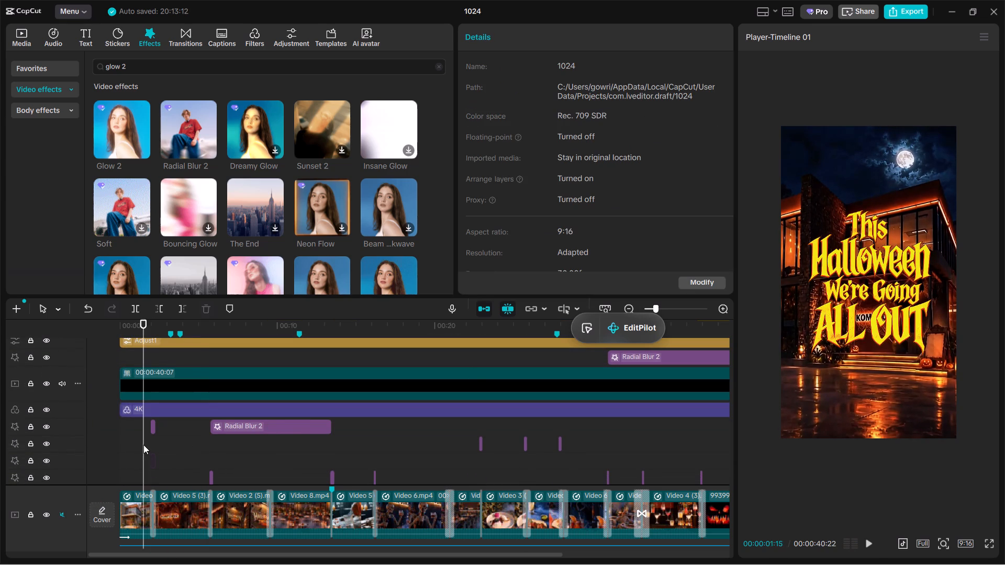
{"action": "left_click_drag", "start_coordinate": [141, 445], "coordinate": [37, 459]}
{"action": "key", "text": "space"}
{"action": "key", "text": "space"}
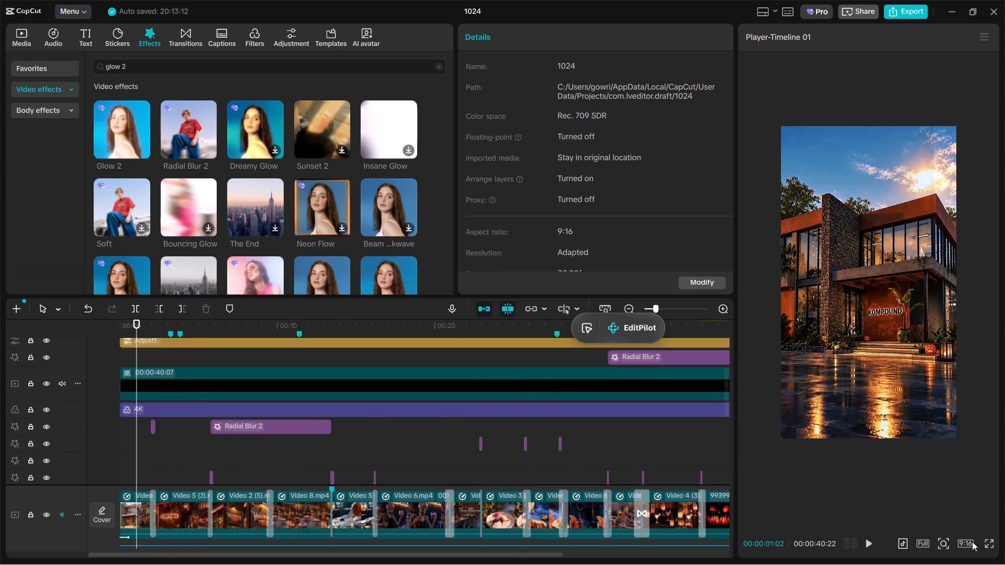
{"action": "left_click", "coordinate": [989, 541]}
{"action": "key", "text": "space"}
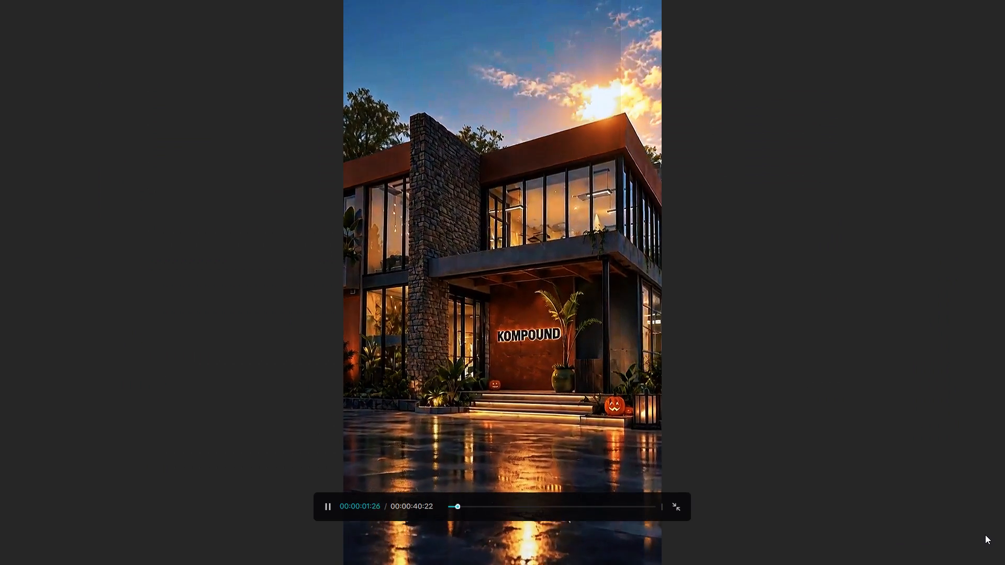
{"action": "key", "text": "Escape"}
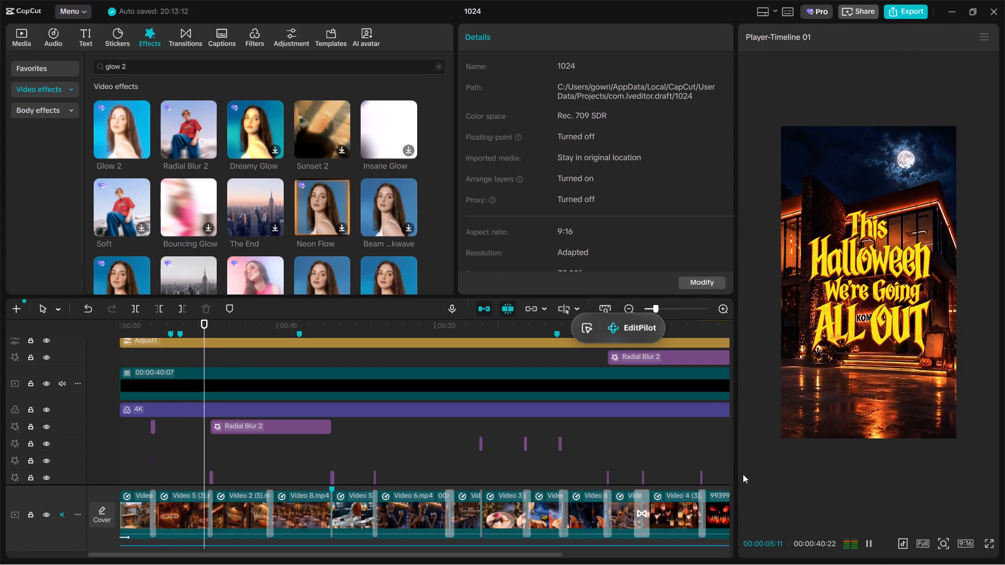
{"action": "scroll", "coordinate": [0, 128], "scroll_direction": "up", "scroll_amount": 3}
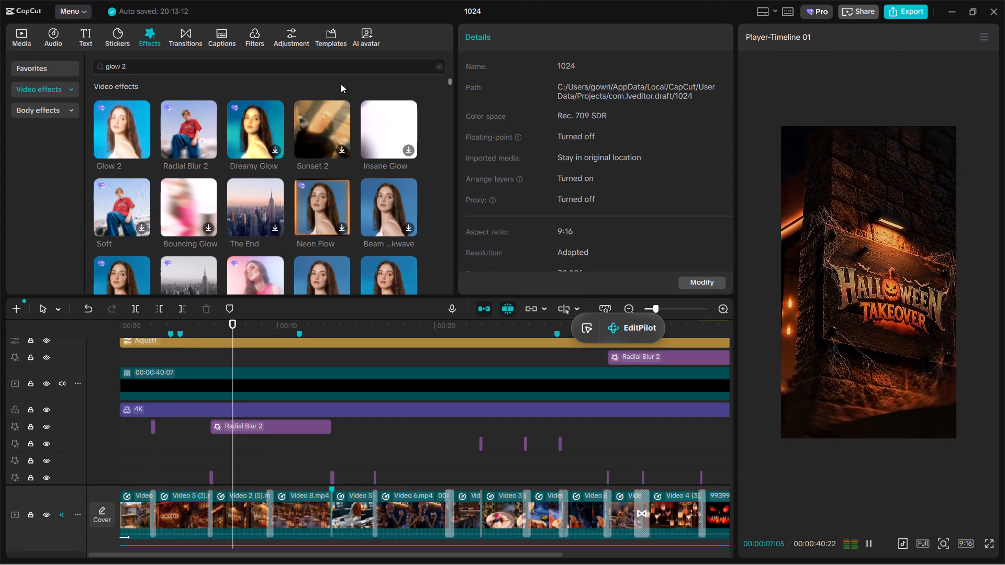
Review the playback from the Halloween Takeover shot through the bar footage, then return to the first title around 00:00:04:21.
{"action": "scroll", "coordinate": [1004, 543], "scroll_direction": "up", "scroll_amount": 3}
{"action": "scroll", "coordinate": [228, 414], "scroll_direction": "up", "scroll_amount": 1}
{"action": "scroll", "coordinate": [255, 437], "scroll_direction": "down", "scroll_amount": 1}
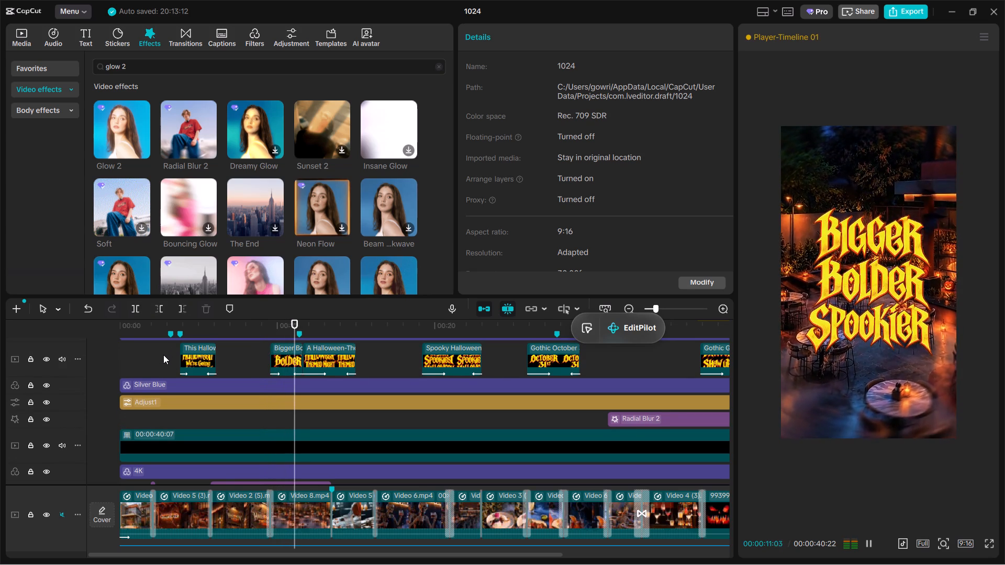
{"action": "scroll", "coordinate": [155, 355], "scroll_direction": "down", "scroll_amount": 5, "text": "ctrl"}
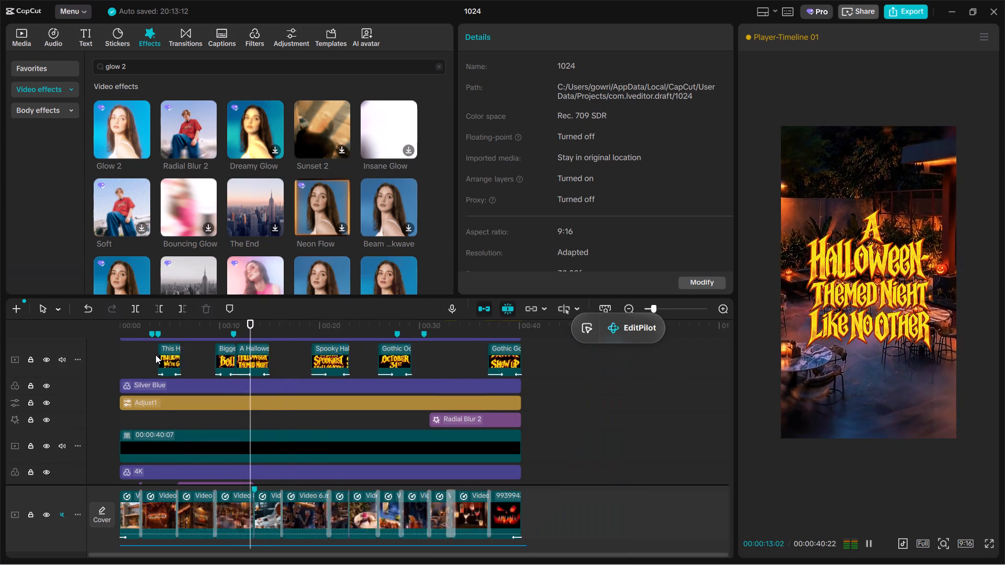
{"action": "scroll", "coordinate": [155, 355], "scroll_direction": "down", "scroll_amount": 1, "text": "ctrl"}
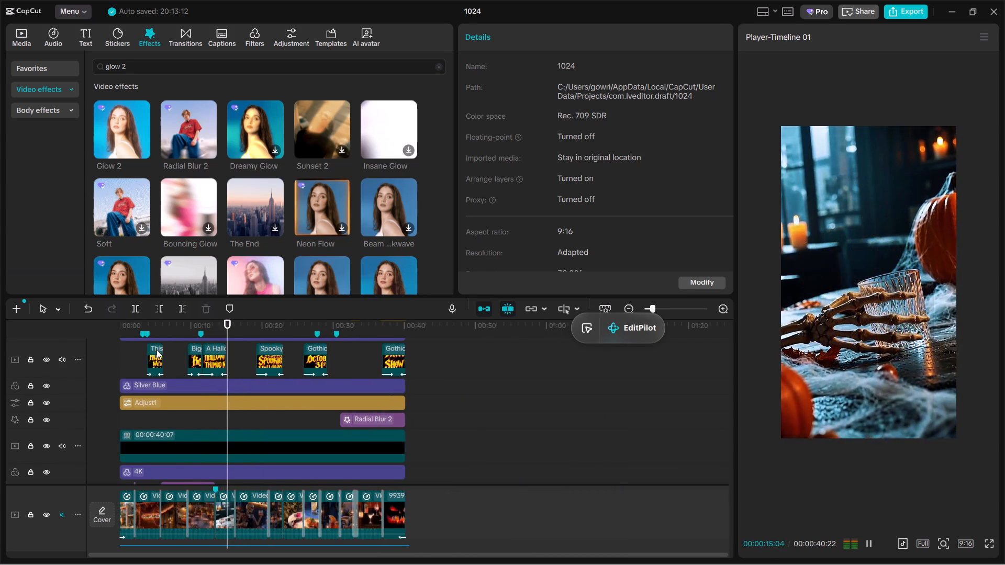
{"action": "scroll", "coordinate": [208, 368], "scroll_direction": "up", "scroll_amount": 5, "text": "ctrl"}
{"action": "scroll", "coordinate": [282, 365], "scroll_direction": "up", "scroll_amount": 2, "text": "ctrl"}
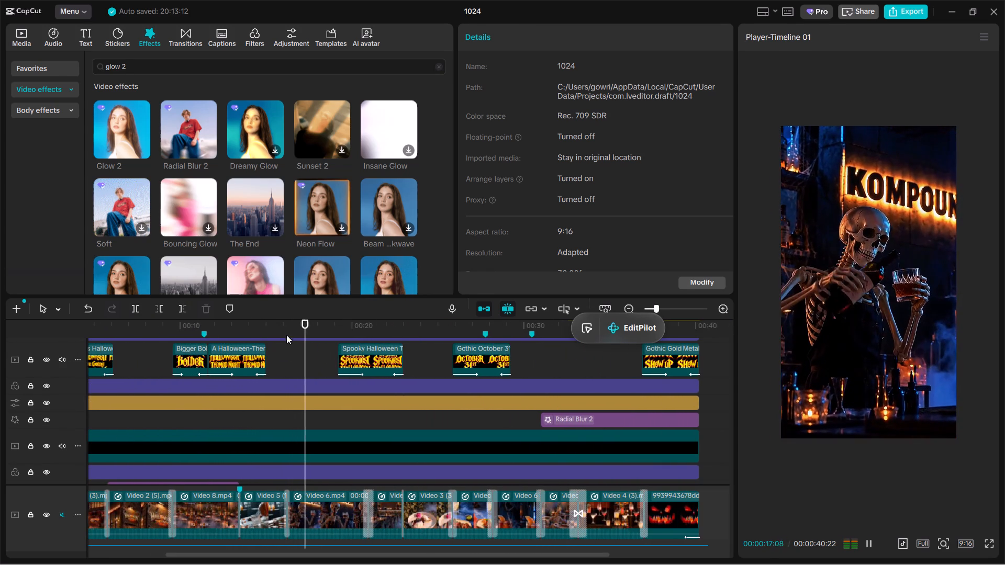
{"action": "left_click", "coordinate": [247, 328]}
{"action": "left_click_drag", "start_coordinate": [245, 329], "coordinate": [200, 366]}
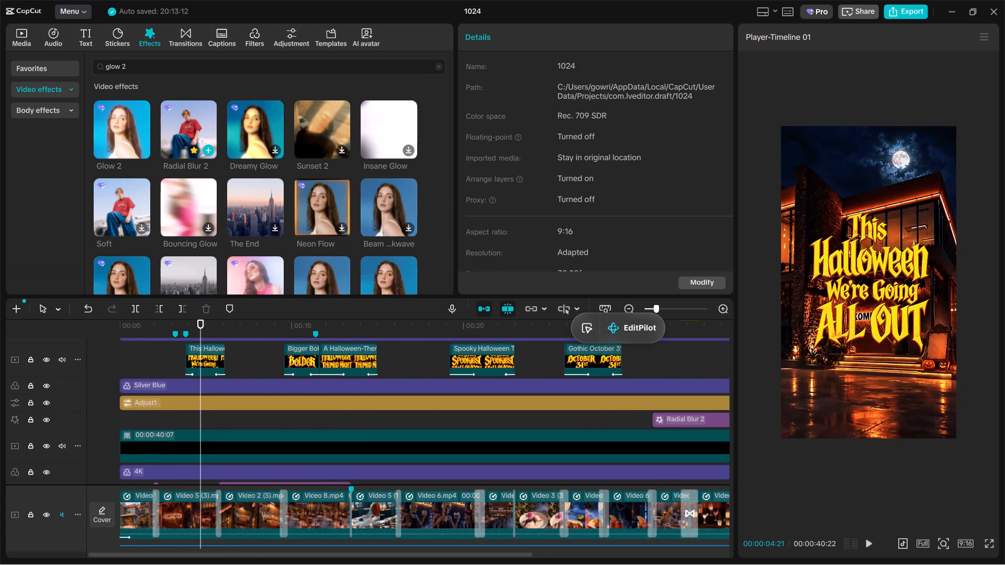
Search the video effects library for noise.
{"action": "left_click_drag", "start_coordinate": [152, 63], "coordinate": [0, 56]}
{"action": "key", "text": "m"}
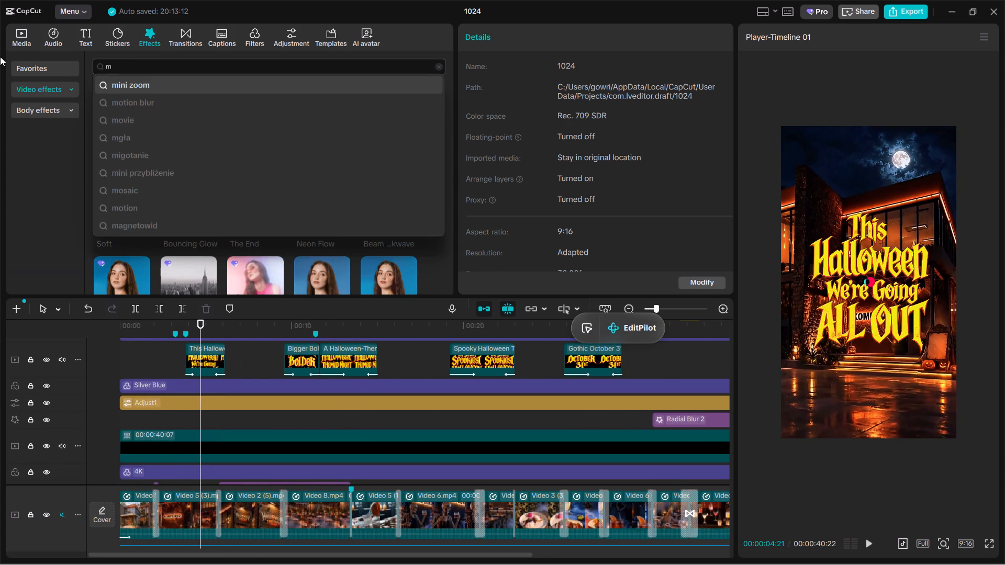
{"action": "key", "text": "BackSpace"}
{"action": "type", "text": "noise"}
{"action": "key", "text": "Return"}
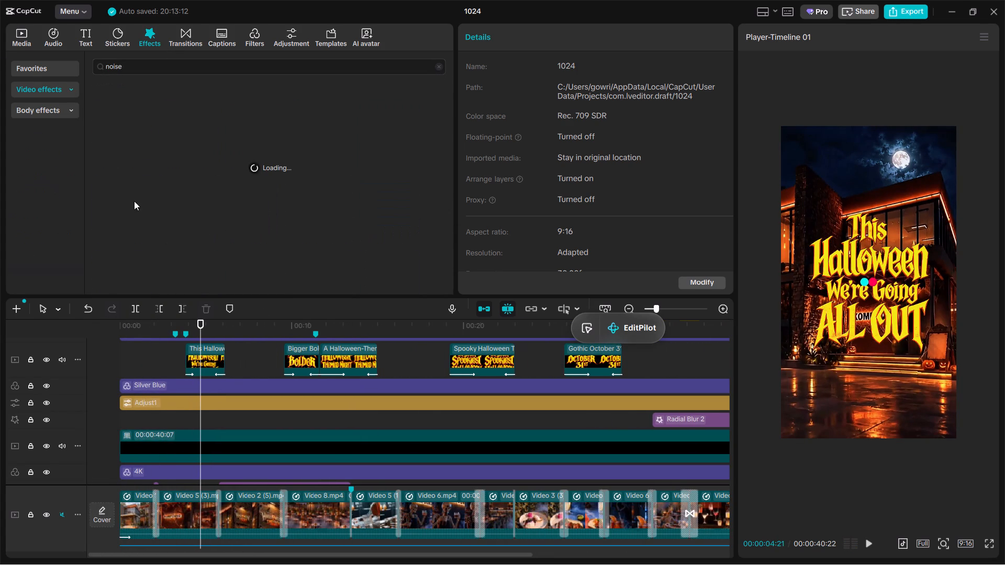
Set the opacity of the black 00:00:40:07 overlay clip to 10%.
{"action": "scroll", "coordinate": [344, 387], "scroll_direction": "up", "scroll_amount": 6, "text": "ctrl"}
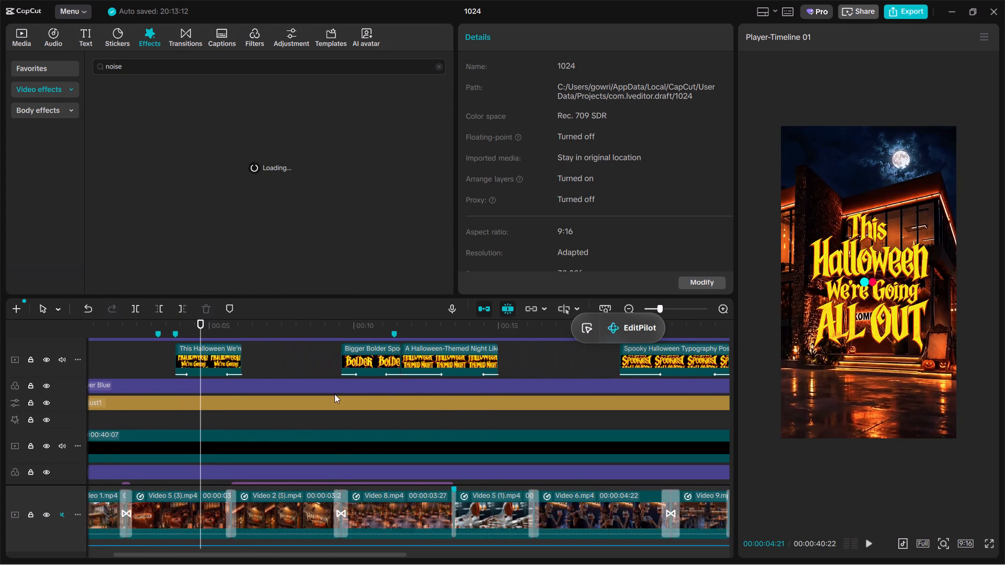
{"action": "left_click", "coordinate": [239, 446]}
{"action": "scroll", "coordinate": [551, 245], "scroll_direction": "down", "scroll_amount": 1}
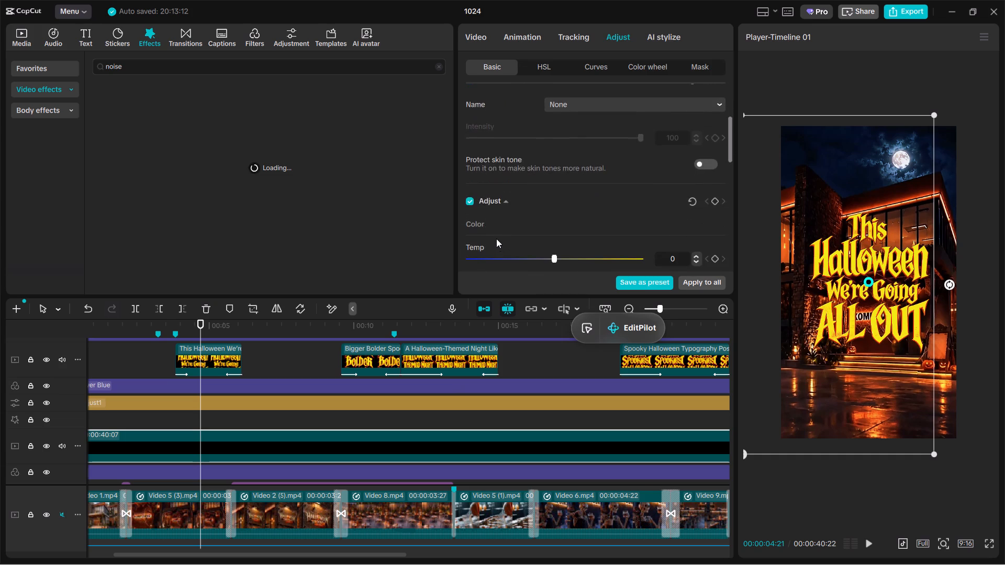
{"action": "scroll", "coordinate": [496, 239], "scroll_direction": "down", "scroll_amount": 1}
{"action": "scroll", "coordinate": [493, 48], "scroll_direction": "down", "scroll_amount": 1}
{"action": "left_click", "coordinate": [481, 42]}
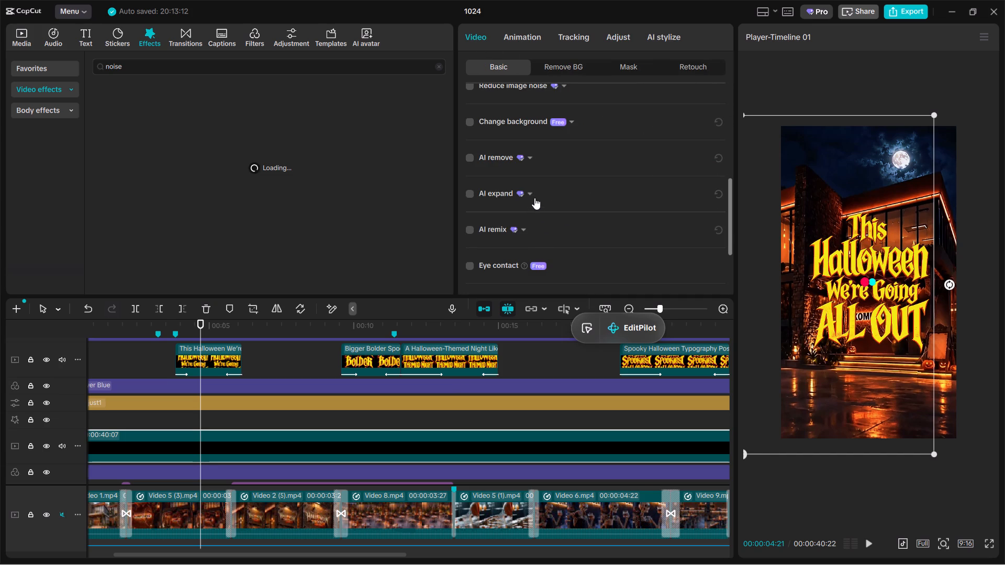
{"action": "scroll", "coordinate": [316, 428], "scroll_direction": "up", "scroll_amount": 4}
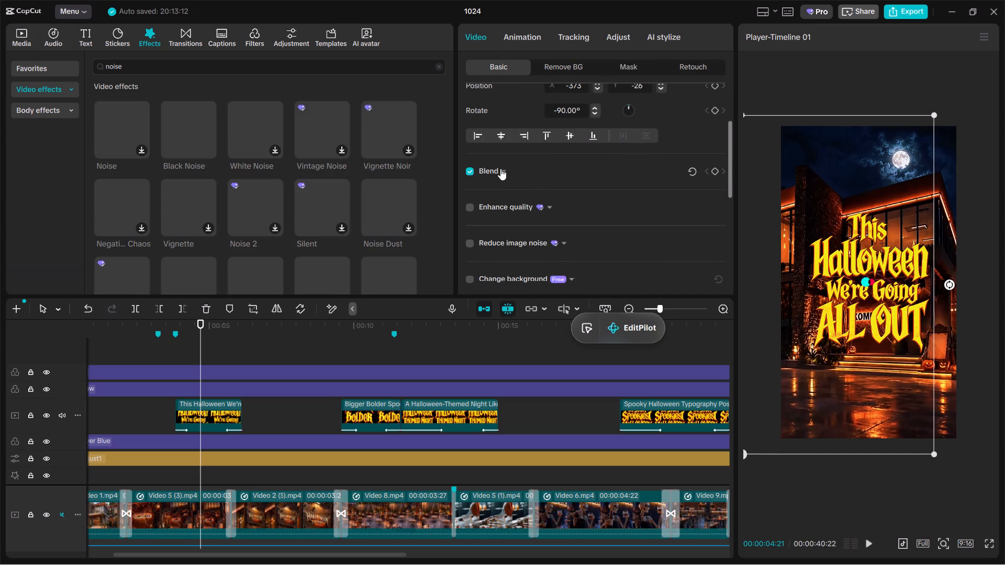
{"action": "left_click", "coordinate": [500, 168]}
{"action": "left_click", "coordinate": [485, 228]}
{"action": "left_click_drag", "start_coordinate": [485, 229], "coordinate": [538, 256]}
Reposition the black overlay so it covers the whole frame, centred horizontally at X 0 and Y 59.
{"action": "scroll", "coordinate": [177, 412], "scroll_direction": "down", "scroll_amount": 1}
{"action": "left_click_drag", "start_coordinate": [851, 355], "coordinate": [898, 366]}
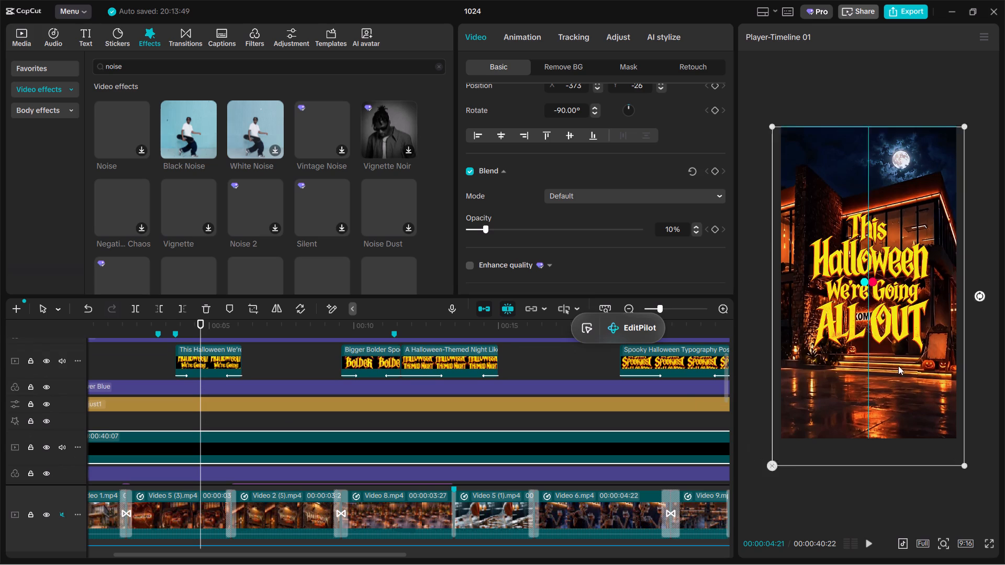
{"action": "left_click_drag", "start_coordinate": [898, 366], "coordinate": [880, 348]}
Preview the Black Noise effect.
{"action": "scroll", "coordinate": [496, 345], "scroll_direction": "down", "scroll_amount": 1}
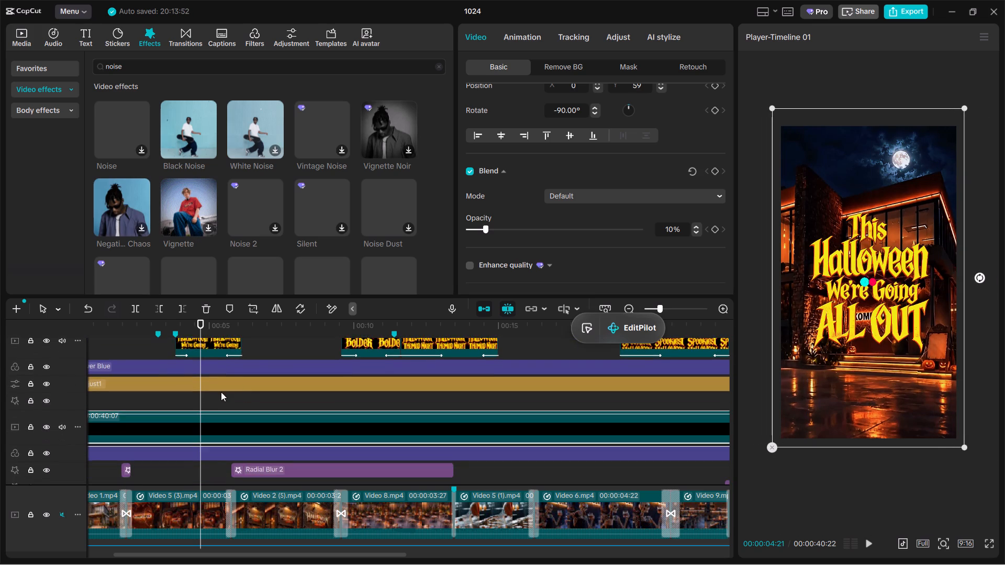
{"action": "scroll", "coordinate": [221, 392], "scroll_direction": "down", "scroll_amount": 1}
{"action": "left_click", "coordinate": [156, 349]}
{"action": "left_click", "coordinate": [174, 125]}
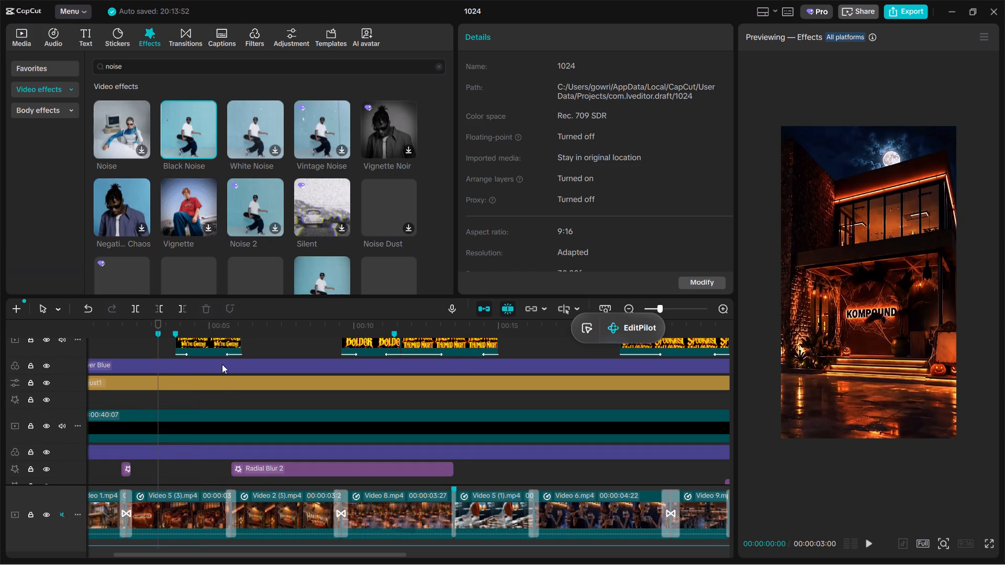
{"action": "key", "text": "space"}
Set the black overlay clip's opacity to 4%.
{"action": "left_click", "coordinate": [228, 426]}
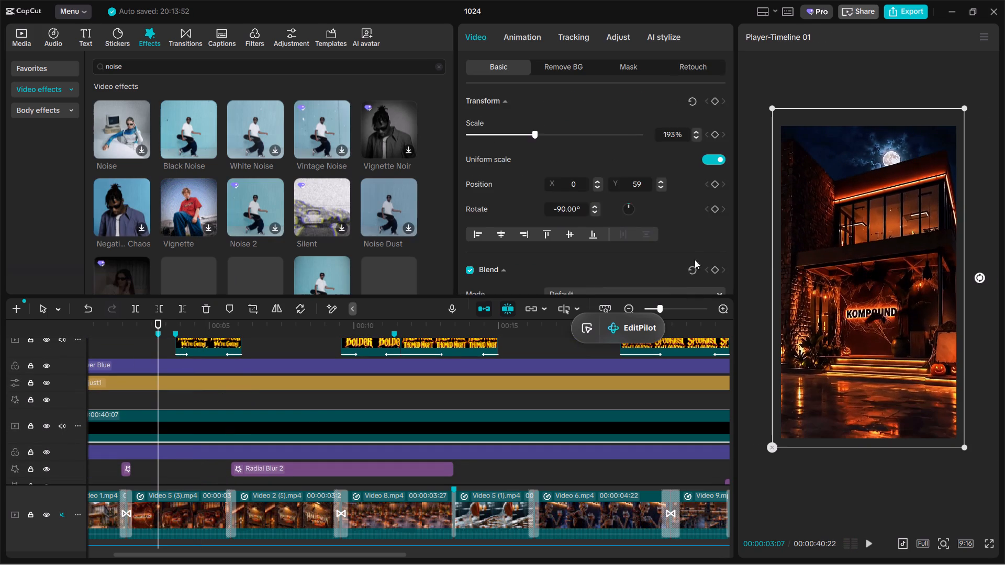
{"action": "scroll", "coordinate": [695, 256], "scroll_direction": "down", "scroll_amount": 1}
{"action": "scroll", "coordinate": [479, 199], "scroll_direction": "down", "scroll_amount": 1}
{"action": "left_click", "coordinate": [475, 200]}
{"action": "scroll", "coordinate": [423, 291], "scroll_direction": "down", "scroll_amount": 1}
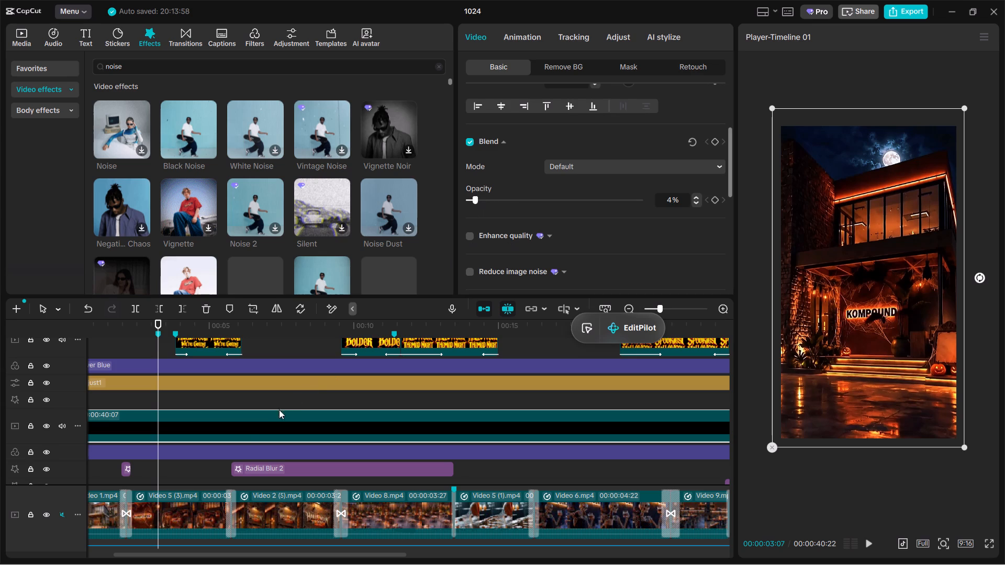
Reduce the intensity of the 4K filter beneath the black overlay to below 81, toggling the filter off and on to compare.
{"action": "scroll", "coordinate": [279, 410], "scroll_direction": "down", "scroll_amount": 1}
{"action": "left_click", "coordinate": [238, 450]}
{"action": "type", "text": "vvv"}
{"action": "left_click_drag", "start_coordinate": [619, 120], "coordinate": [608, 120]}
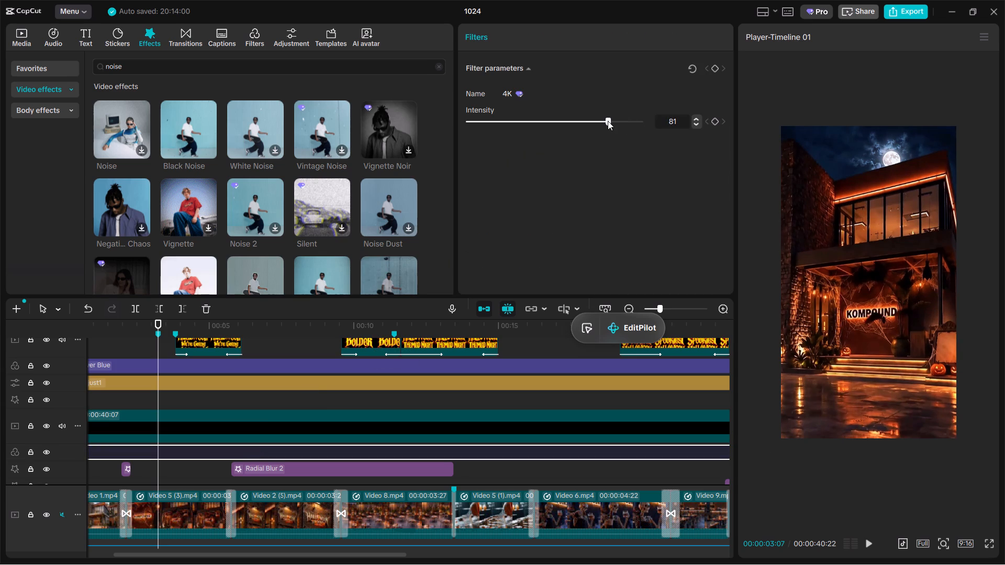
{"action": "key", "text": "v"}
{"action": "left_click_drag", "start_coordinate": [608, 121], "coordinate": [583, 128]}
Apply the Noise video effect directly to the "This Halloween We're Going All Out" title clip.
{"action": "scroll", "coordinate": [200, 412], "scroll_direction": "up", "scroll_amount": 1}
{"action": "left_click", "coordinate": [127, 373]}
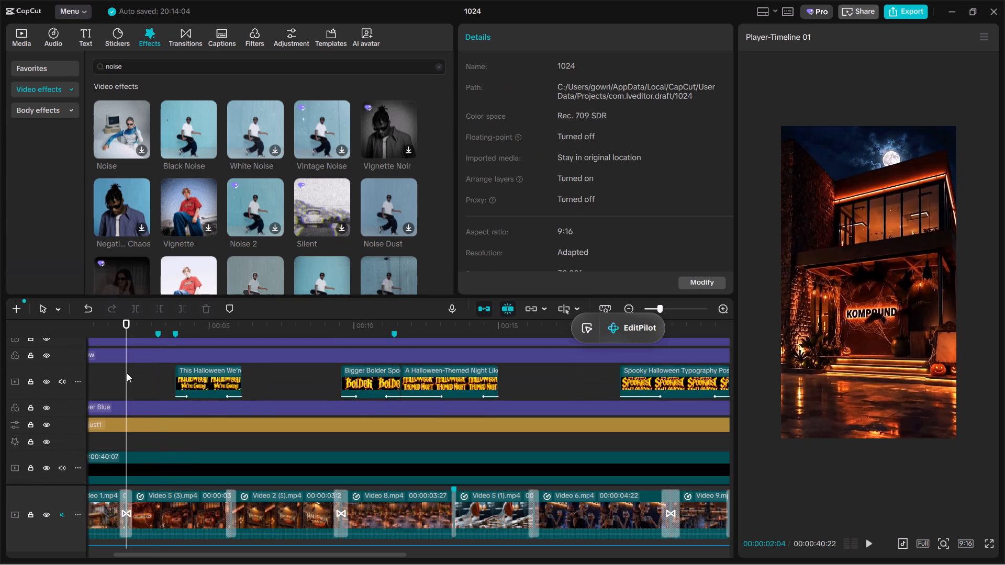
{"action": "left_click", "coordinate": [121, 122]}
{"action": "scroll", "coordinate": [976, 263], "scroll_direction": "up", "scroll_amount": 5, "text": "ctrl"}
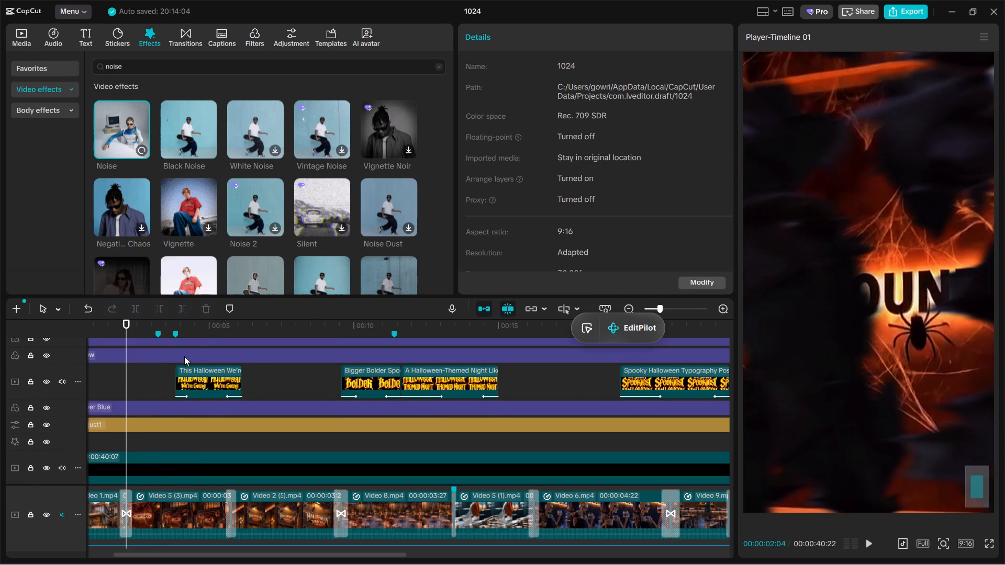
{"action": "left_click", "coordinate": [202, 334]}
{"action": "left_click", "coordinate": [124, 124]}
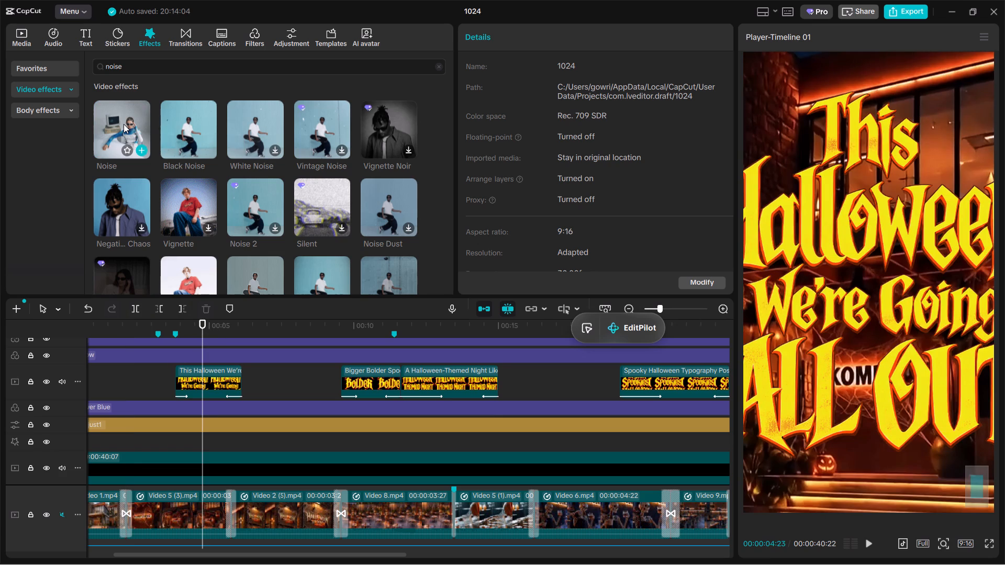
{"action": "left_click_drag", "start_coordinate": [124, 124], "coordinate": [215, 383]}
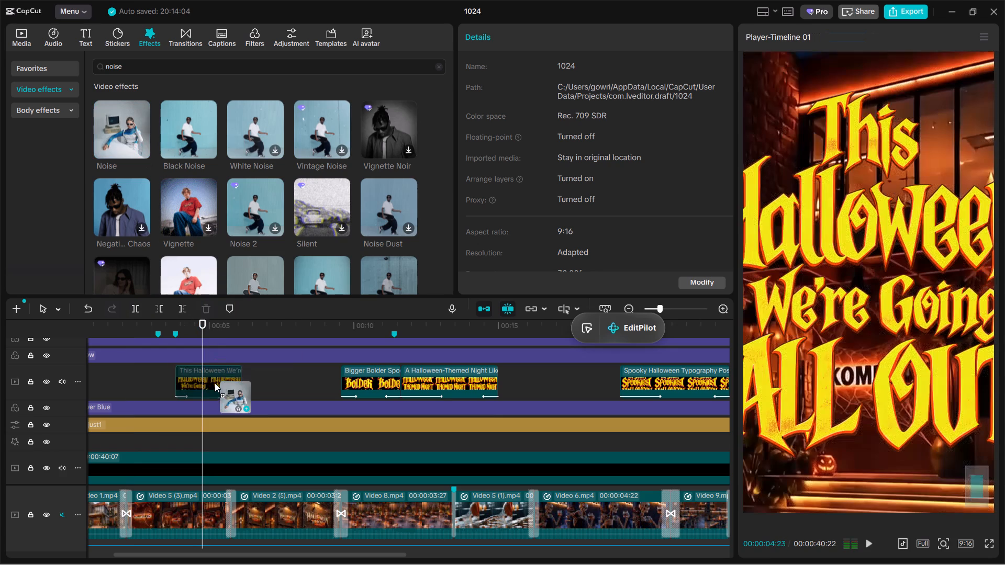
{"action": "scroll", "coordinate": [993, 391], "scroll_direction": "down", "scroll_amount": 4, "text": "ctrl"}
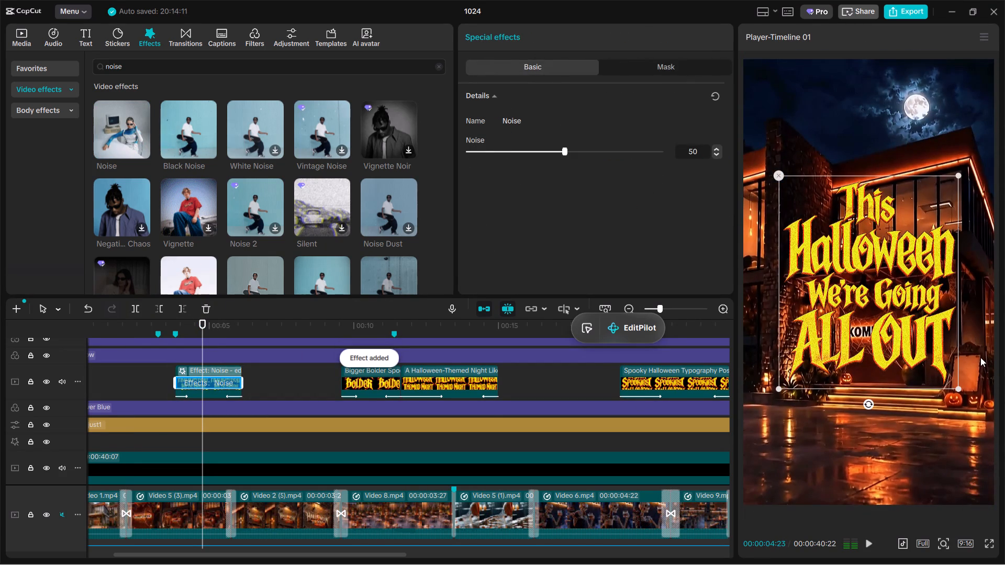
Apply the Noise effect to the "Bigger Bolder Spookier", "A Halloween-Themed Night Like No Other" and "Spooky Halloween" title clips.
{"action": "left_click_drag", "start_coordinate": [133, 120], "coordinate": [407, 388]}
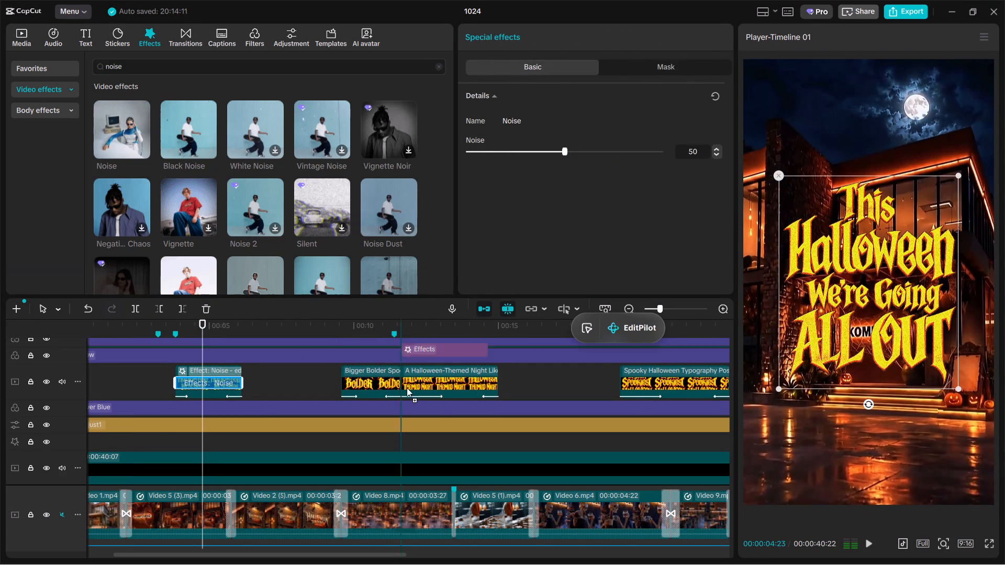
{"action": "left_click_drag", "start_coordinate": [407, 388], "coordinate": [382, 385]}
{"action": "left_click_drag", "start_coordinate": [132, 105], "coordinate": [470, 366]}
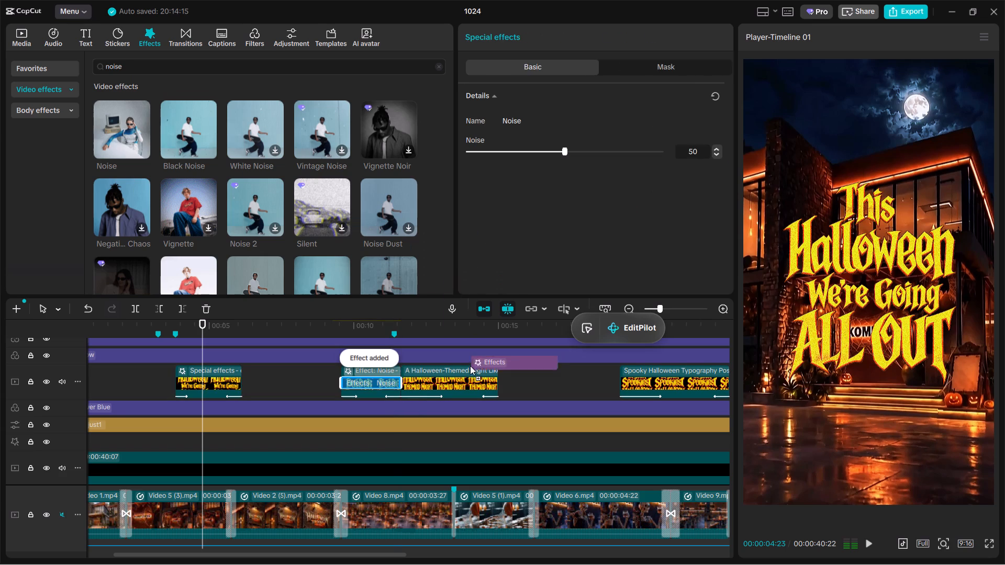
{"action": "left_click_drag", "start_coordinate": [470, 366], "coordinate": [465, 378]}
{"action": "scroll", "coordinate": [533, 363], "scroll_direction": "down", "scroll_amount": 4, "text": "ctrl"}
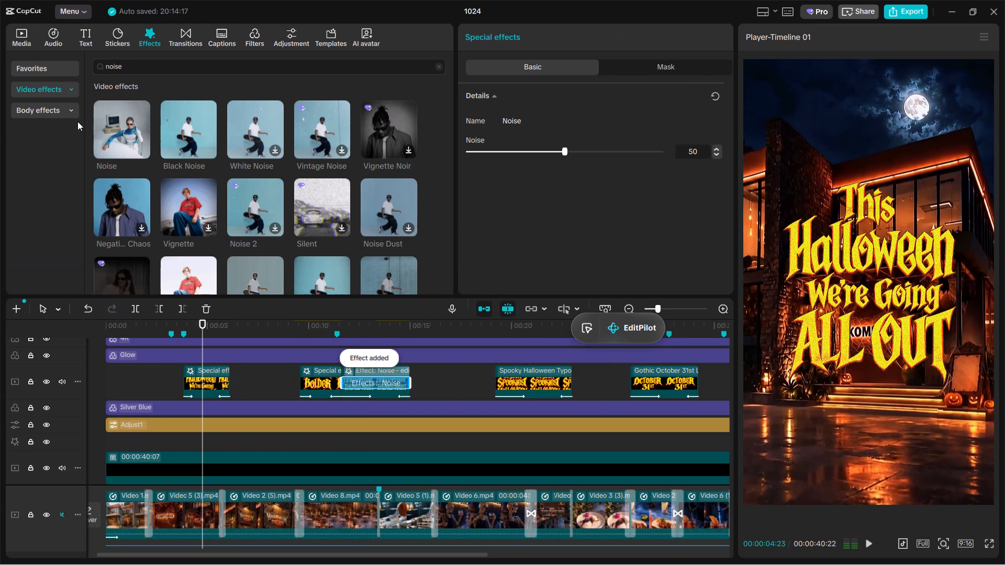
{"action": "left_click_drag", "start_coordinate": [120, 120], "coordinate": [541, 378]}
Apply the Noise effect to the "October 31st" title and the closing "Gothic Gold Metal" title clip.
{"action": "left_click", "coordinate": [540, 327]}
{"action": "left_click_drag", "start_coordinate": [540, 327], "coordinate": [701, 348]}
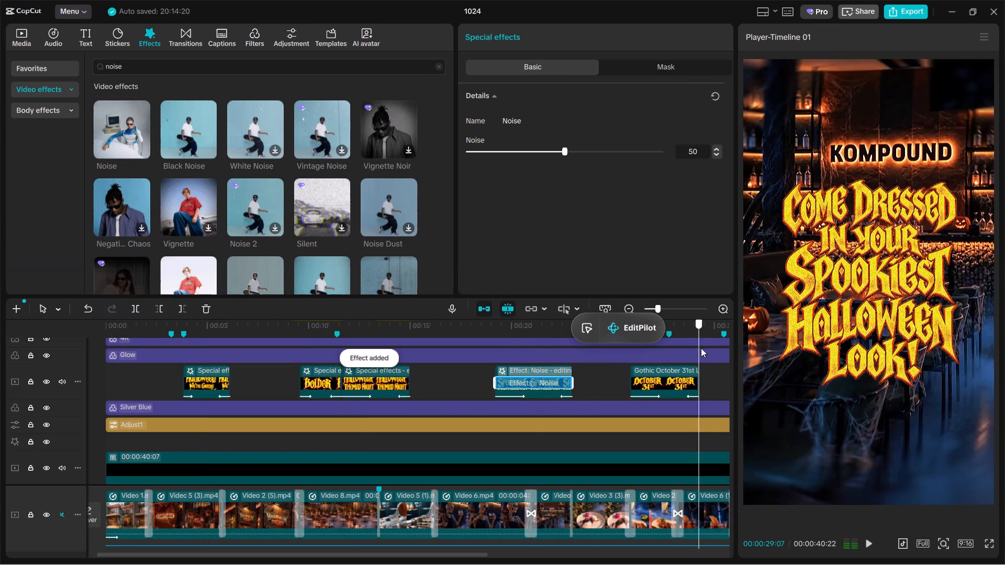
{"action": "left_click_drag", "start_coordinate": [701, 348], "coordinate": [387, 368]}
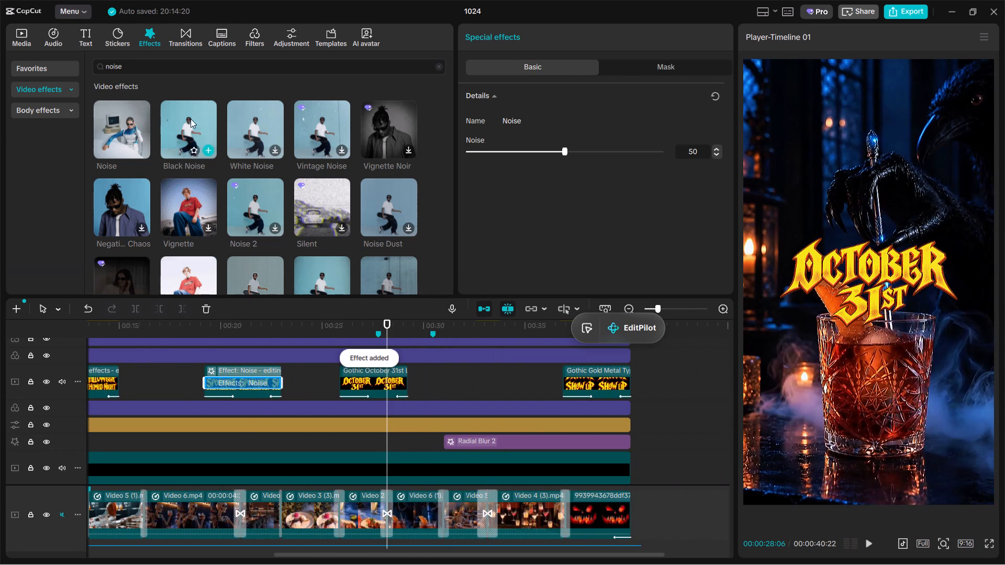
{"action": "left_click_drag", "start_coordinate": [110, 130], "coordinate": [352, 378]}
{"action": "left_click_drag", "start_coordinate": [109, 126], "coordinate": [516, 278]}
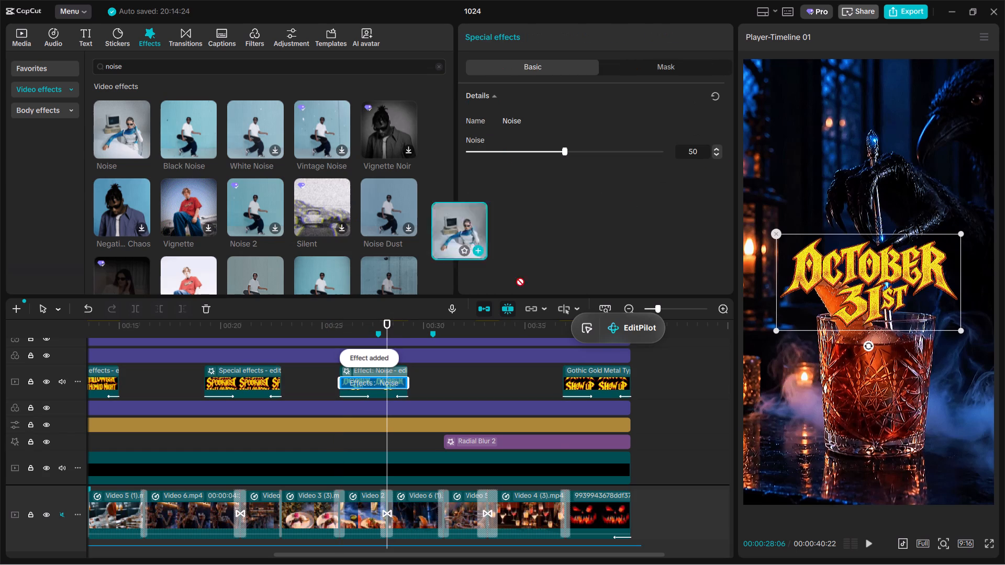
{"action": "left_click_drag", "start_coordinate": [516, 278], "coordinate": [587, 386]}
Play the video from the opening section to check the noise texture on the first titles.
{"action": "left_click", "coordinate": [521, 385]}
{"action": "left_click_drag", "start_coordinate": [521, 385], "coordinate": [107, 395]}
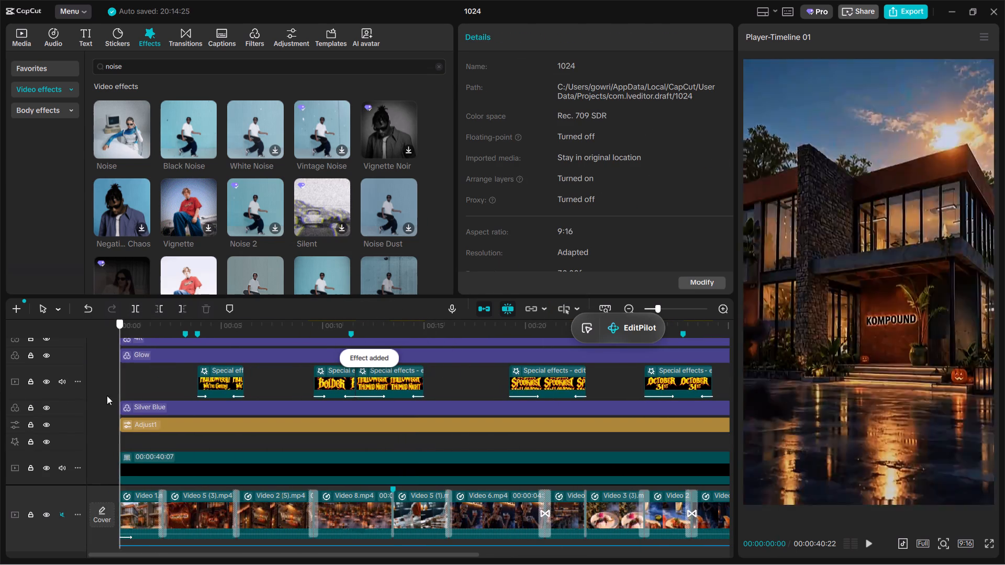
{"action": "left_click_drag", "start_coordinate": [107, 395], "coordinate": [185, 402]}
{"action": "key", "text": "space"}
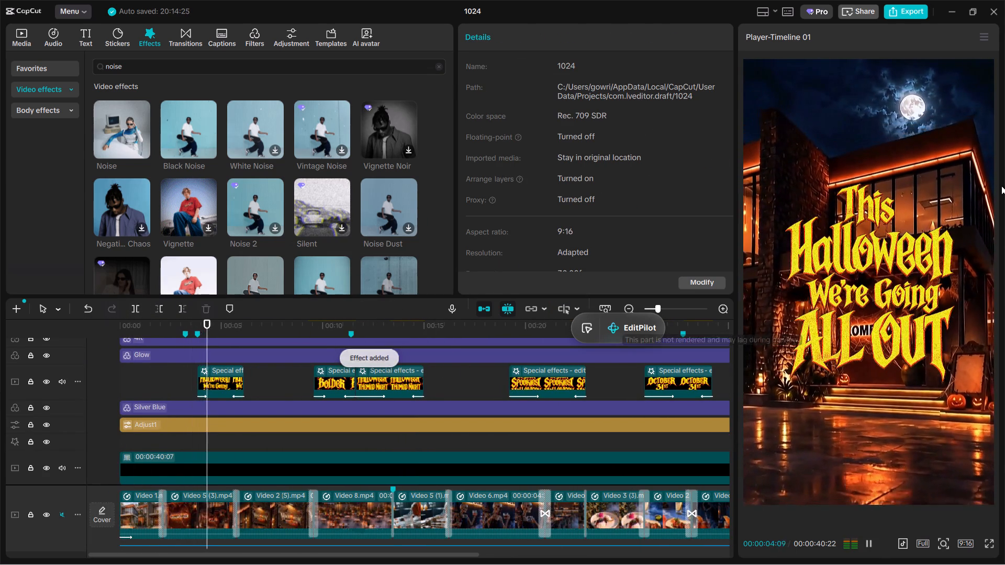
{"action": "scroll", "coordinate": [906, 290], "scroll_direction": "up", "scroll_amount": 2, "text": "ctrl"}
{"action": "key", "text": "space"}
{"action": "scroll", "coordinate": [951, 312], "scroll_direction": "down", "scroll_amount": 3, "text": "ctrl"}
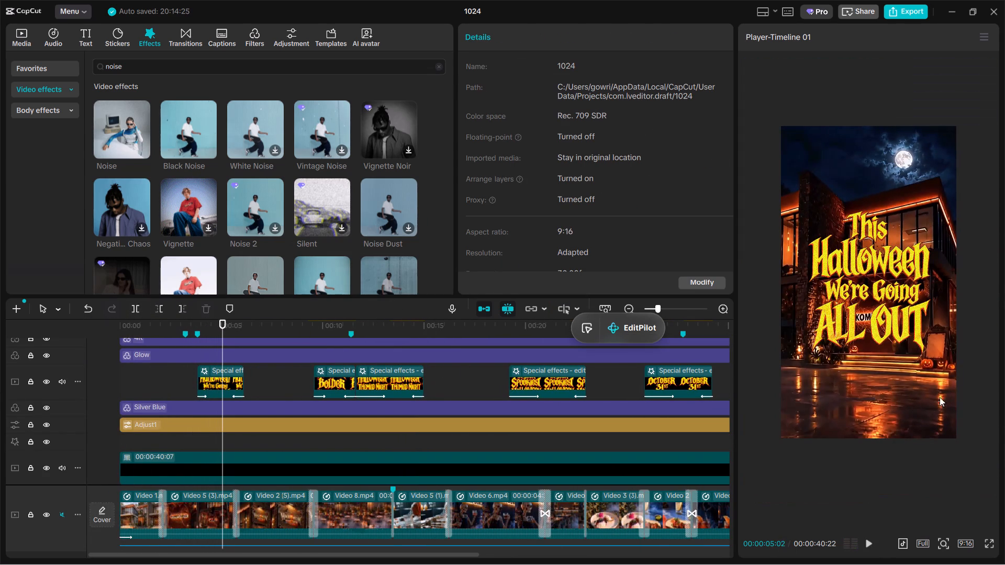
{"action": "key", "text": "space"}
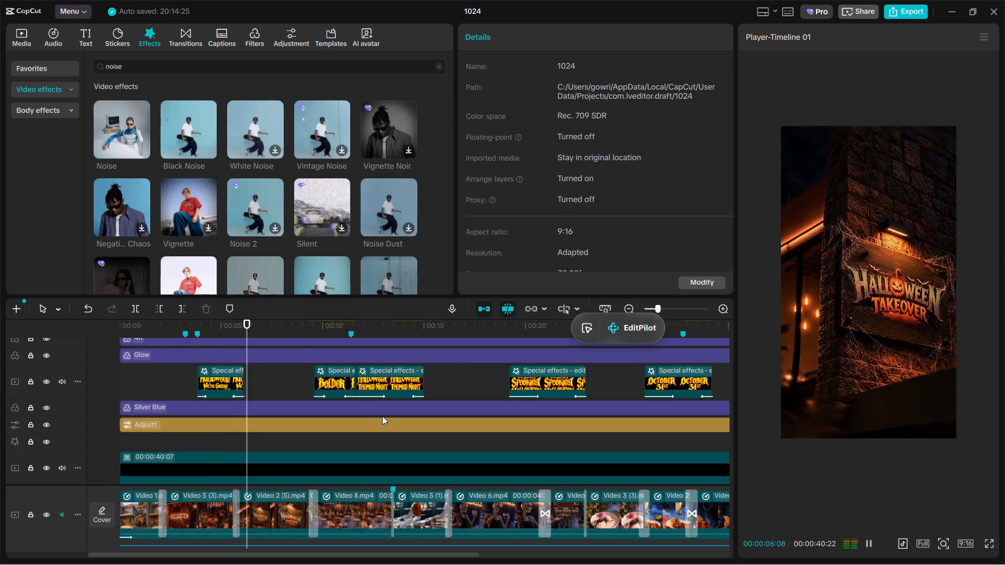
{"action": "scroll", "coordinate": [385, 416], "scroll_direction": "up", "scroll_amount": 4, "text": "ctrl"}
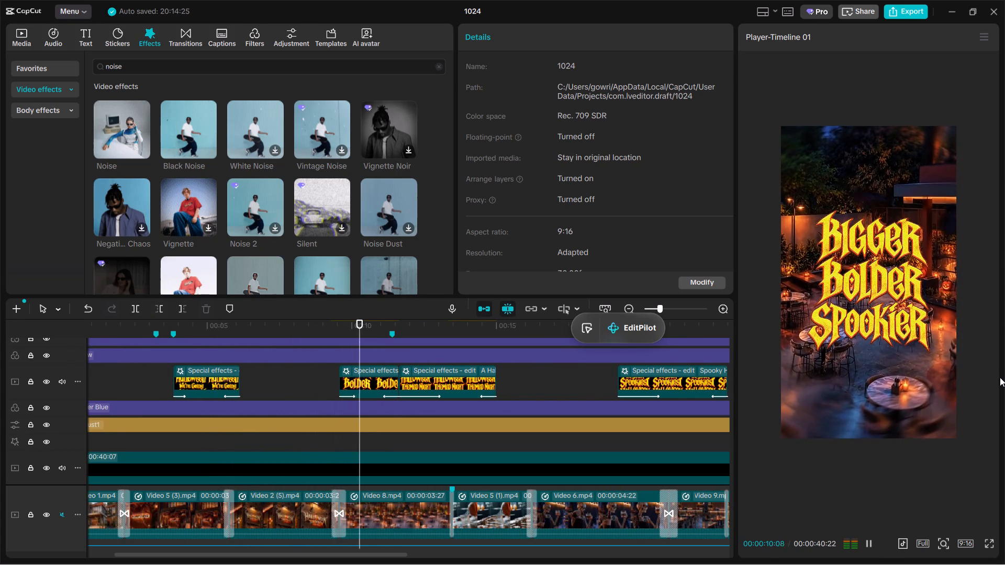
Review the "A Halloween-Themed Night Like No Other" title in full-screen playback, then return to the editor.
{"action": "key", "text": "space"}
{"action": "left_click", "coordinate": [990, 543]}
{"action": "key", "text": "space"}
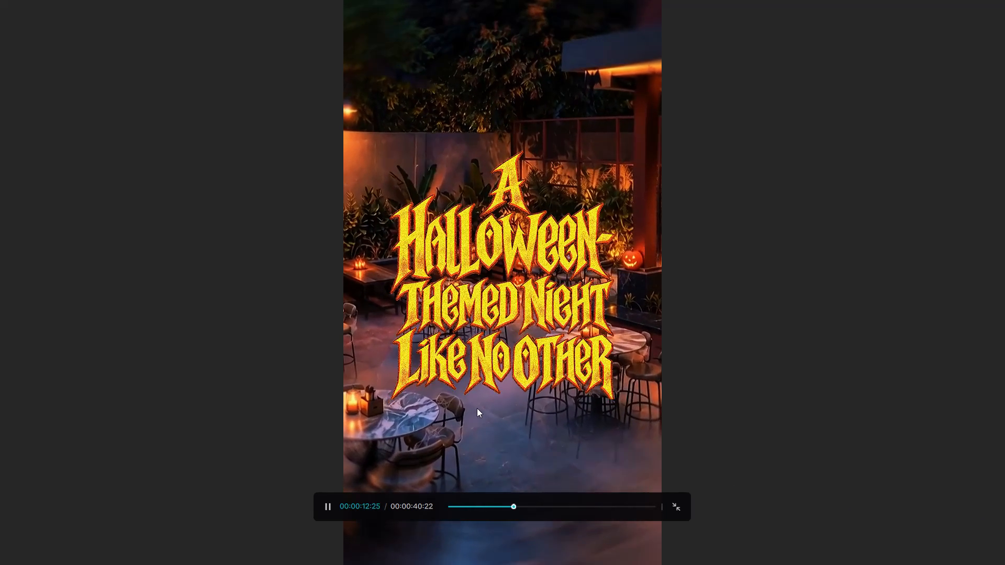
{"action": "key", "text": "Escape"}
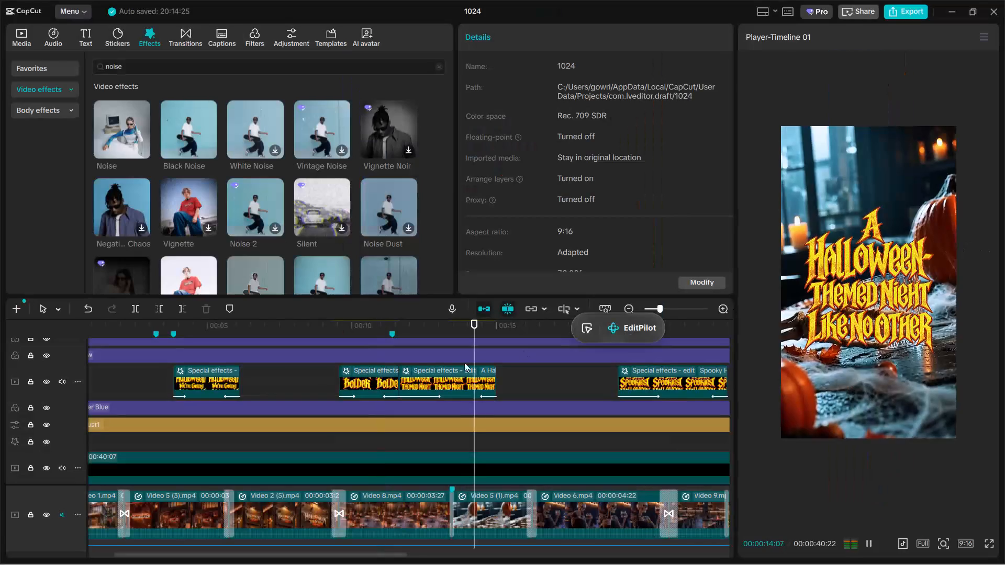
Lower the Noise effect's strength on the "This Halloween We're Going All Out", "Bigger Bolder Spookier" and "A Halloween-Themed Night Like No Other" titles.
{"action": "key", "text": "space"}
{"action": "left_click", "coordinate": [180, 368]}
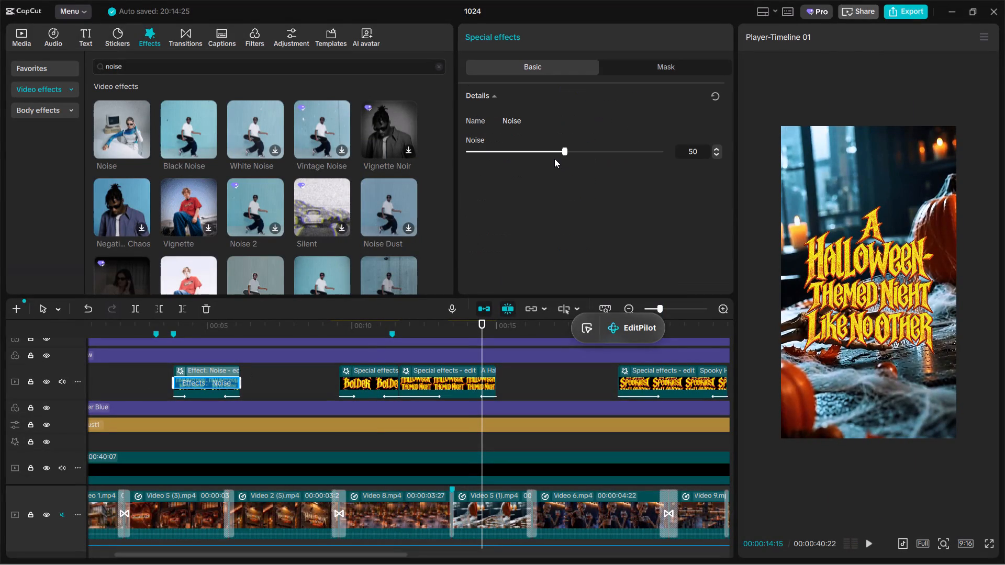
{"action": "left_click_drag", "start_coordinate": [552, 152], "coordinate": [540, 156]}
{"action": "left_click", "coordinate": [347, 371]}
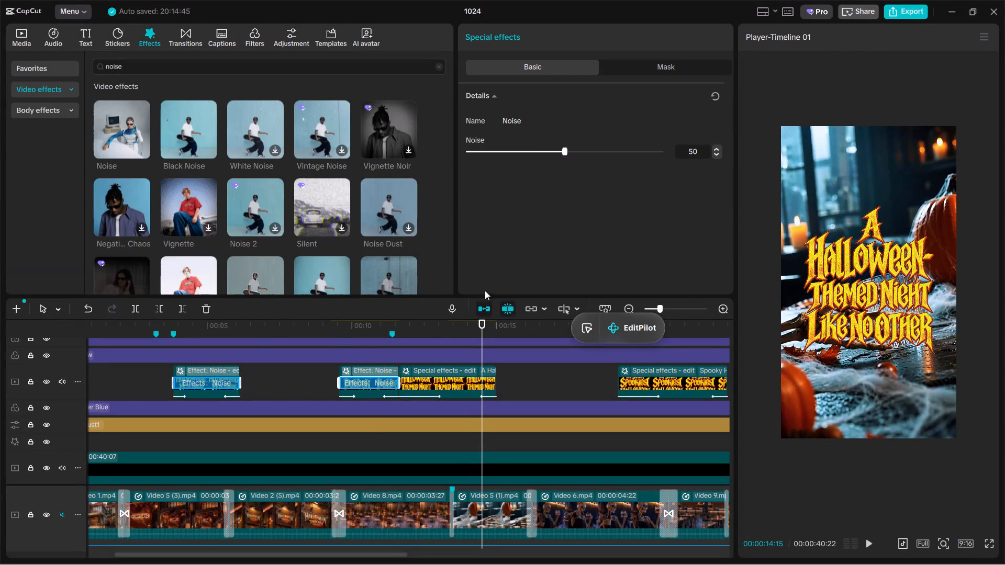
{"action": "left_click_drag", "start_coordinate": [560, 150], "coordinate": [542, 162]}
{"action": "left_click", "coordinate": [405, 372]}
{"action": "left_click_drag", "start_coordinate": [544, 153], "coordinate": [544, 154]}
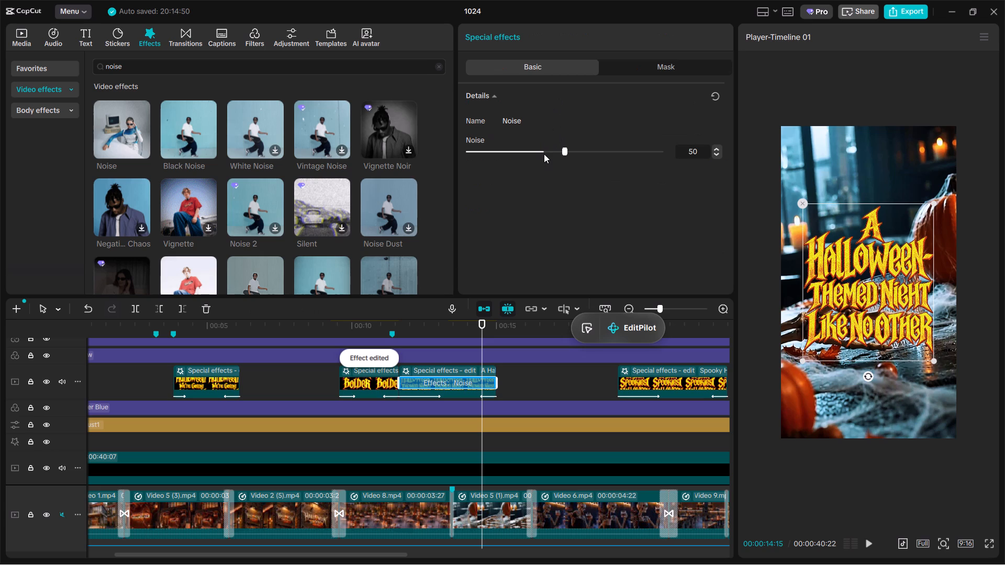
{"action": "left_click_drag", "start_coordinate": [544, 154], "coordinate": [540, 161]}
Lower the Noise effect on the "Spooky Halloween" title, set it to 38 on "October 31st" and 39 on the closing title.
{"action": "left_click", "coordinate": [623, 372]}
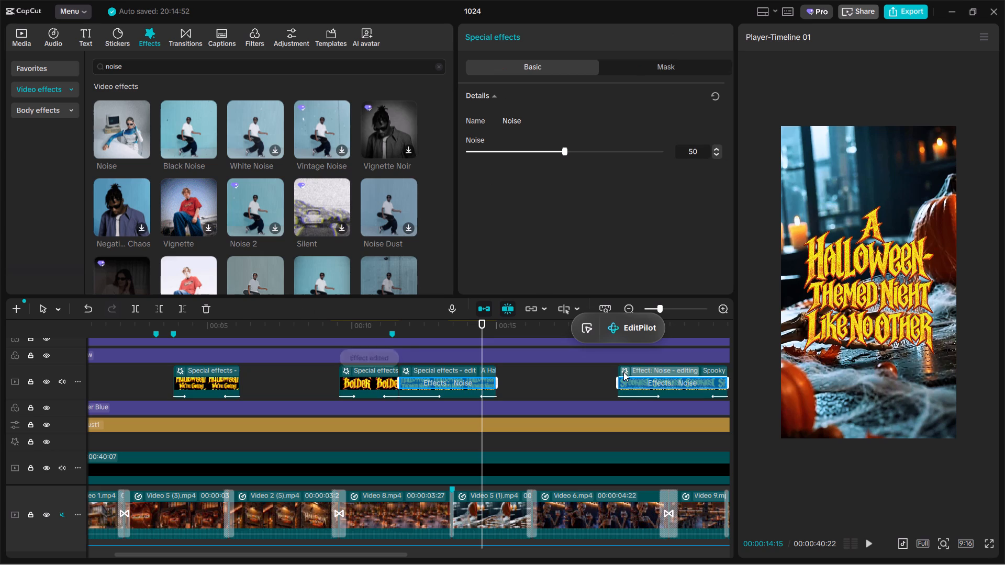
{"action": "left_click_drag", "start_coordinate": [561, 157], "coordinate": [544, 159]}
{"action": "left_click", "coordinate": [567, 377]}
{"action": "left_click_drag", "start_coordinate": [567, 377], "coordinate": [427, 361]}
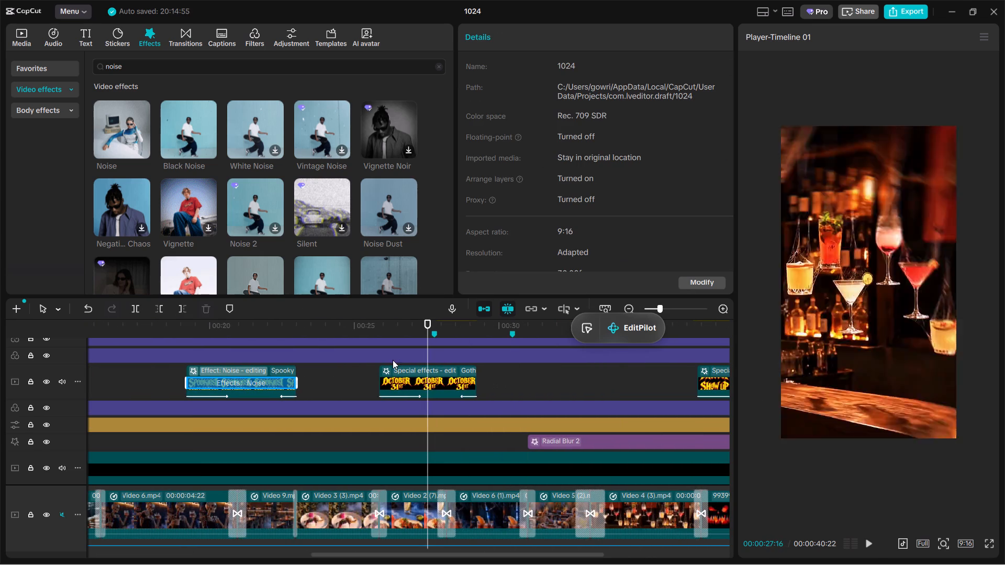
{"action": "left_click", "coordinate": [385, 370]}
{"action": "left_click_drag", "start_coordinate": [559, 150], "coordinate": [542, 156]}
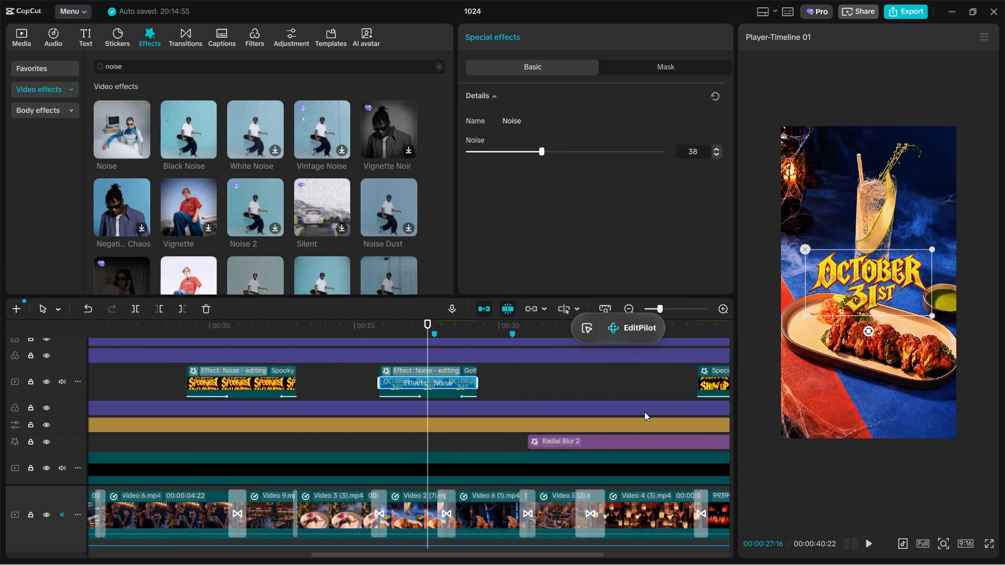
{"action": "left_click", "coordinate": [705, 370]}
{"action": "left_click_drag", "start_coordinate": [557, 149], "coordinate": [544, 154]}
Play the video in full screen from the first title to "Bigger Bolder Spookier" to check the softened noise, then return to the editor.
{"action": "scroll", "coordinate": [680, 410], "scroll_direction": "down", "scroll_amount": 6, "text": "ctrl"}
{"action": "left_click", "coordinate": [548, 382]}
{"action": "left_click_drag", "start_coordinate": [548, 382], "coordinate": [0, 377]}
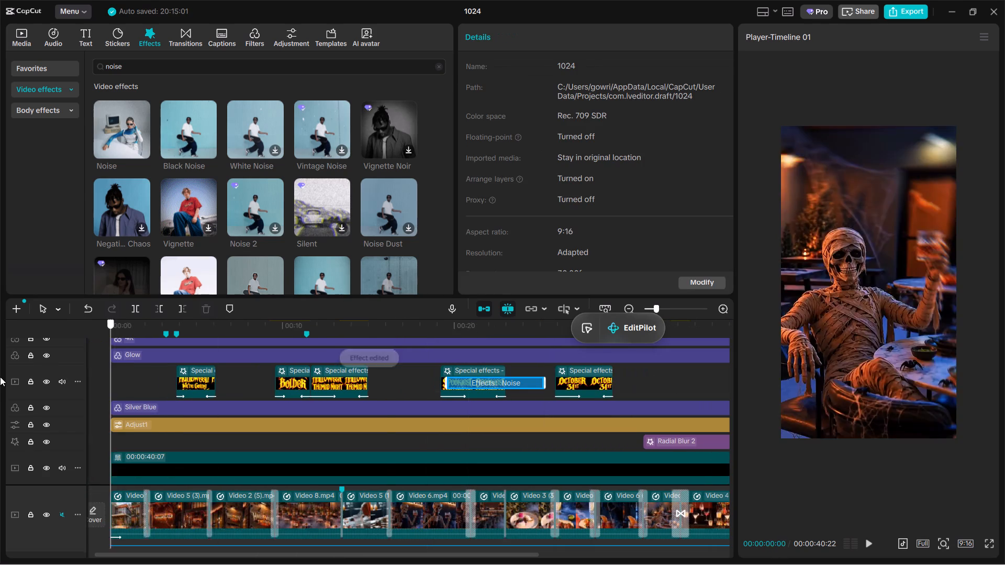
{"action": "left_click_drag", "start_coordinate": [0, 377], "coordinate": [164, 372]}
{"action": "left_click", "coordinate": [181, 391]}
{"action": "key", "text": "space"}
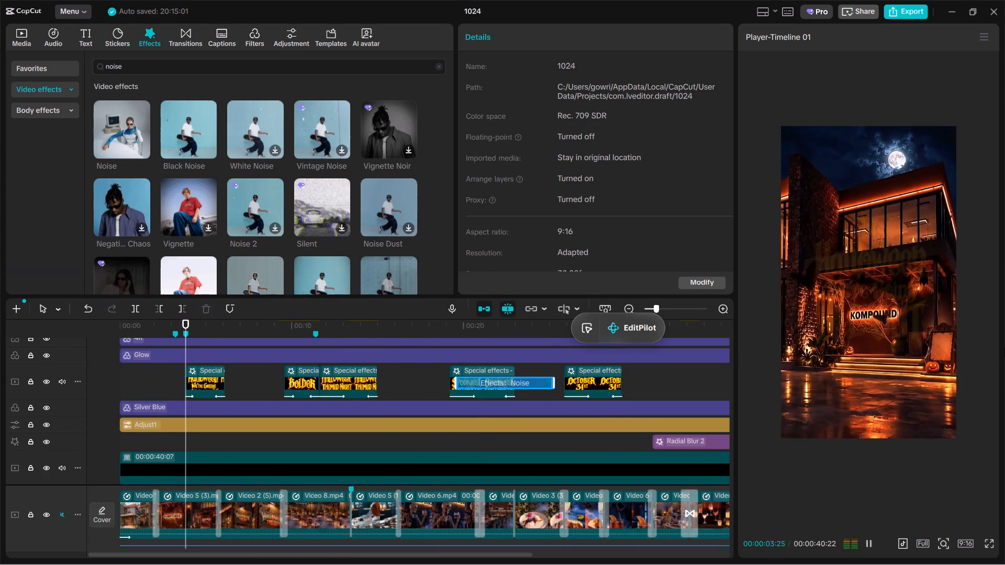
{"action": "key", "text": "space"}
{"action": "left_click", "coordinate": [989, 542]}
{"action": "key", "text": "space"}
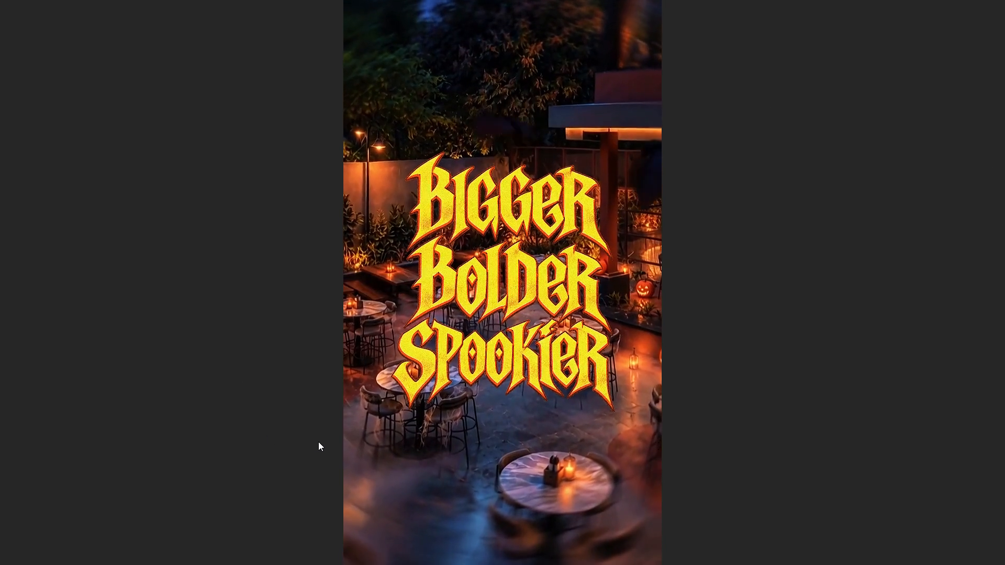
{"action": "key", "text": "space"}
{"action": "key", "text": "Escape"}
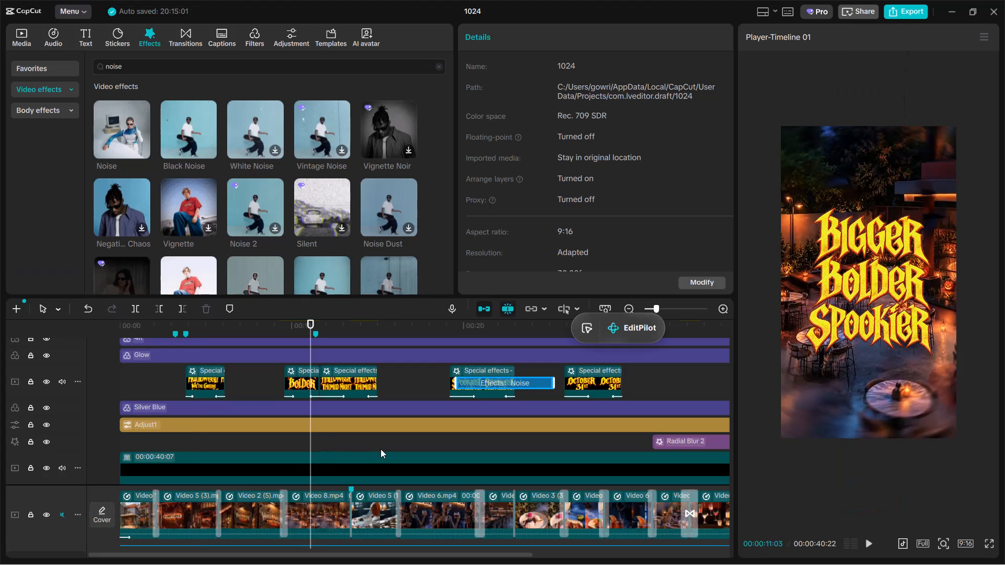
Continue playback through the "A Halloween-Themed Night Like No Other" title to check its noise texture.
{"action": "key", "text": "space"}
{"action": "key", "text": "space"}
{"action": "key", "text": "space"}
{"action": "scroll", "coordinate": [383, 452], "scroll_direction": "up", "scroll_amount": 5, "text": "ctrl"}
{"action": "key", "text": "space"}
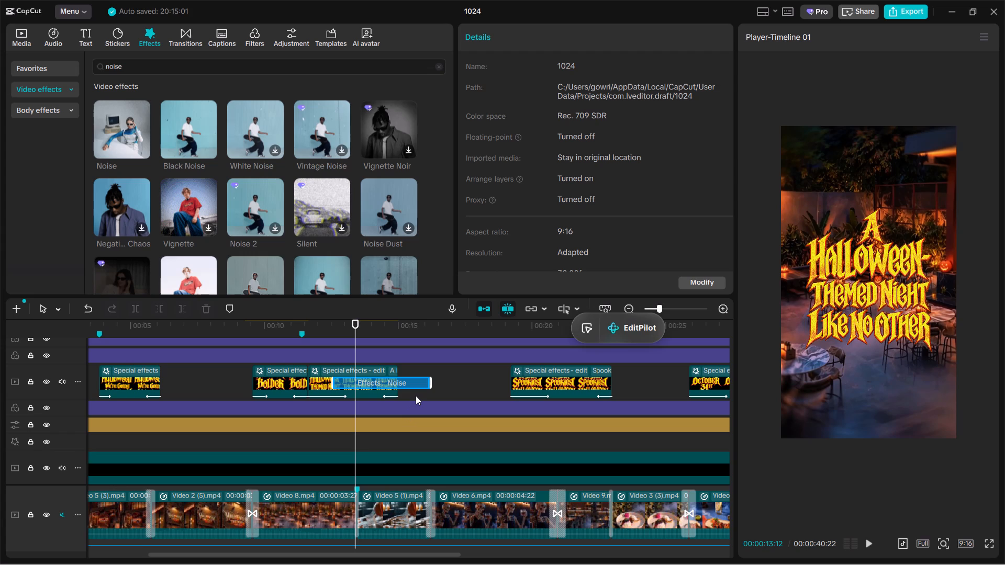
Trim the selected Noise effect to end with the "A Halloween-Themed Night Like No Other" title clip, play past it and close effect editing.
{"action": "left_click_drag", "start_coordinate": [431, 382], "coordinate": [407, 393]}
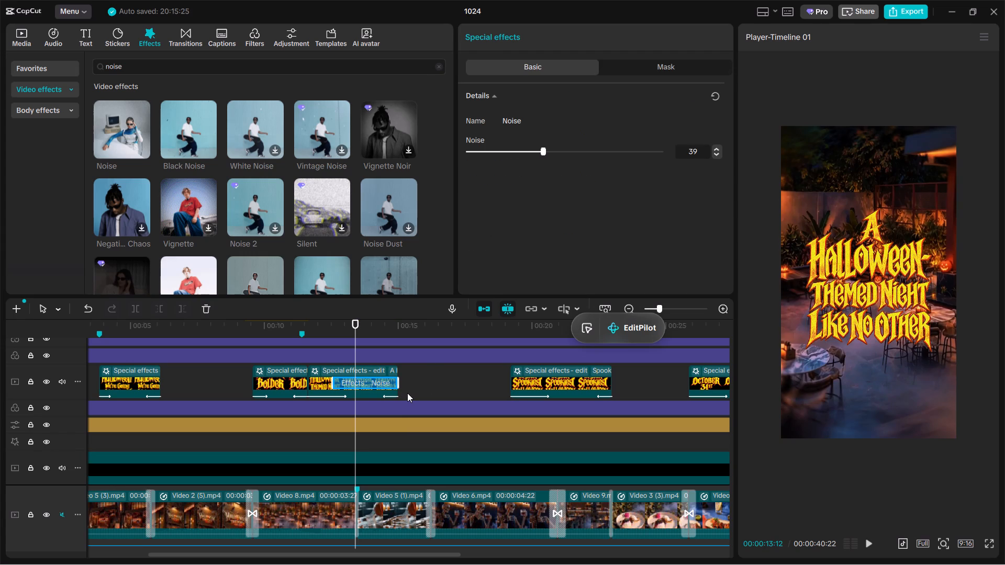
{"action": "key", "text": "space"}
{"action": "scroll", "coordinate": [370, 288], "scroll_direction": "up", "scroll_amount": 1}
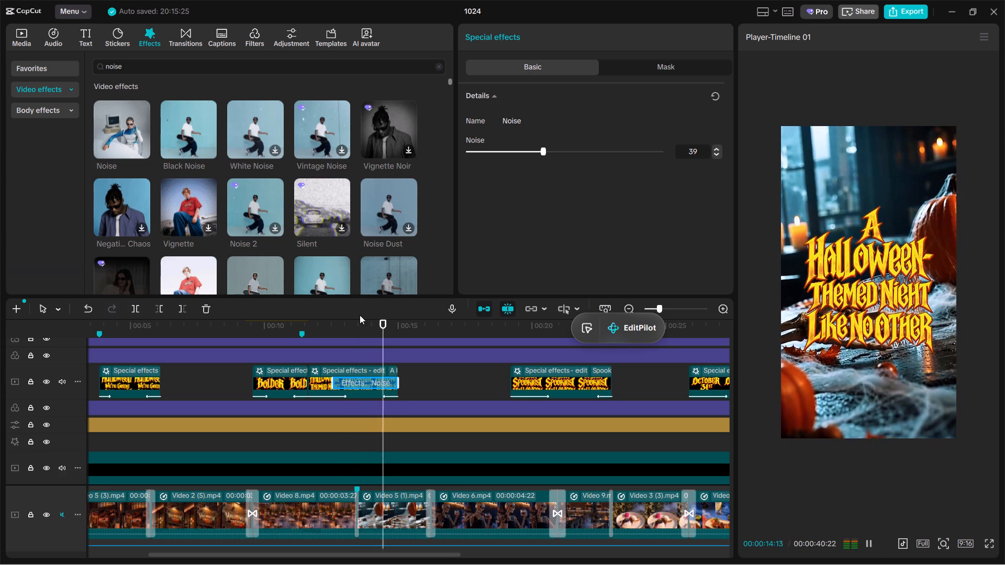
{"action": "scroll", "coordinate": [360, 317], "scroll_direction": "down", "scroll_amount": 5, "text": "ctrl"}
{"action": "left_click", "coordinate": [408, 391]}
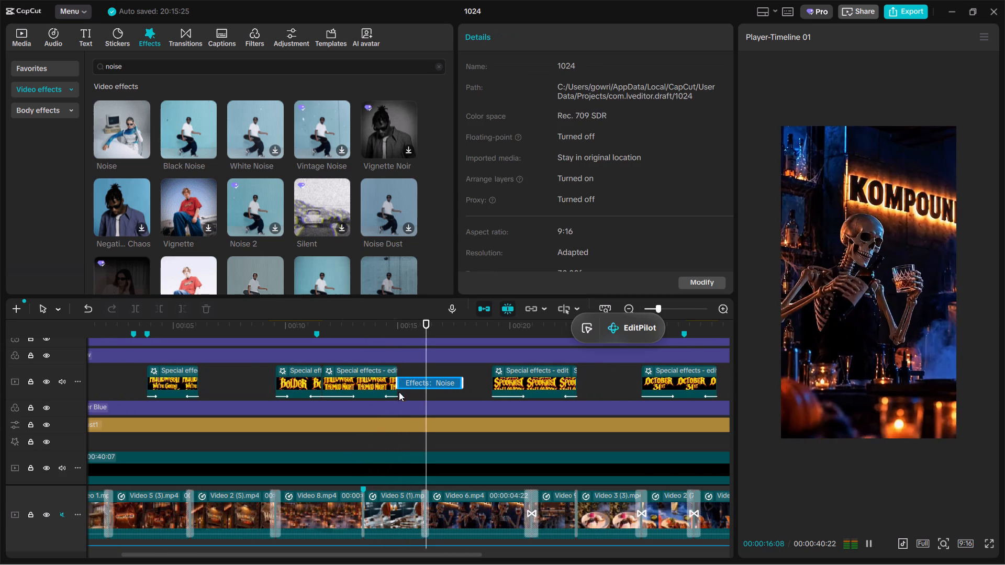
{"action": "left_click", "coordinate": [339, 451]}
{"action": "left_click", "coordinate": [345, 434]}
{"action": "left_click", "coordinate": [385, 381]}
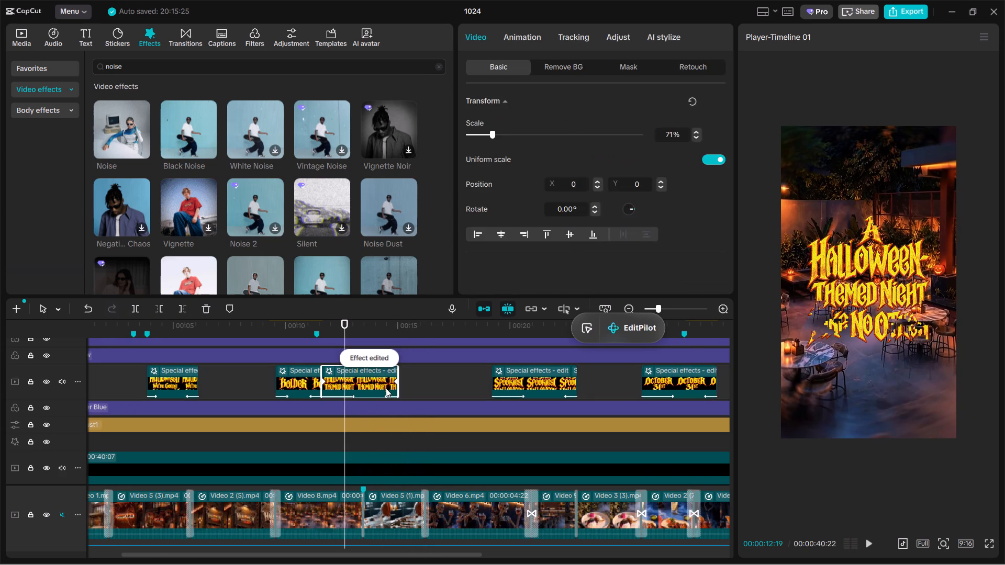
Preview the Black Noise effect, apply it to the "This Halloween We're Going All Out" title, and check it in an enlarged preview.
{"action": "left_click", "coordinate": [336, 433]}
{"action": "left_click_drag", "start_coordinate": [336, 433], "coordinate": [165, 421]}
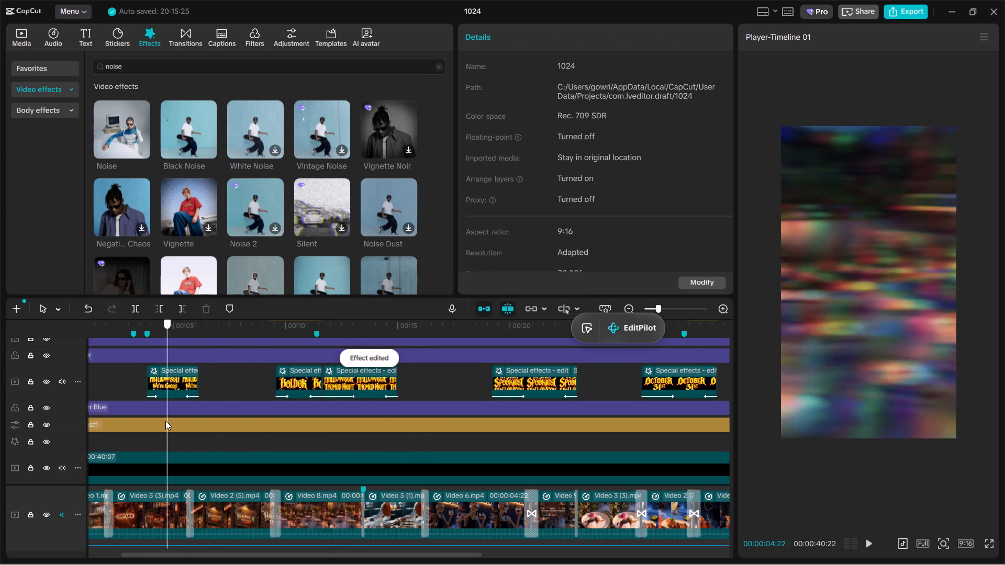
{"action": "left_click_drag", "start_coordinate": [165, 421], "coordinate": [176, 419]}
{"action": "left_click", "coordinate": [185, 144]}
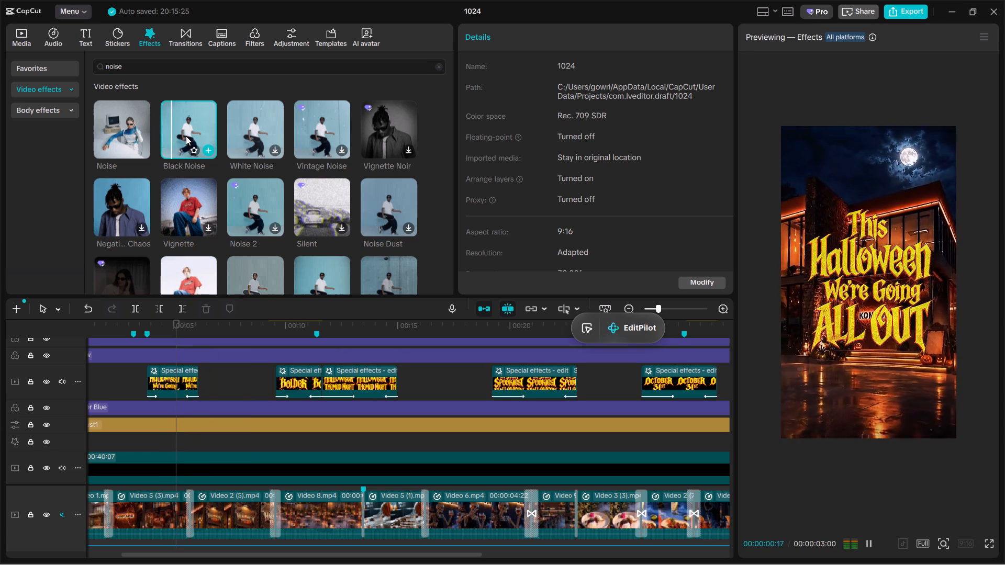
{"action": "left_click_drag", "start_coordinate": [186, 136], "coordinate": [222, 221]}
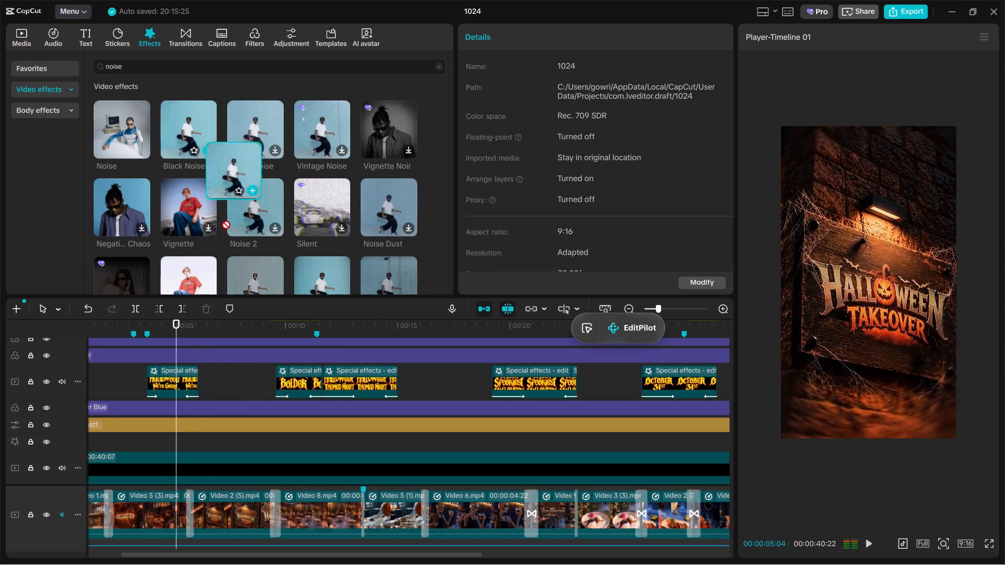
{"action": "left_click_drag", "start_coordinate": [222, 221], "coordinate": [167, 383]}
{"action": "scroll", "coordinate": [918, 325], "scroll_direction": "up", "scroll_amount": 2, "text": "ctrl"}
{"action": "key", "text": "space"}
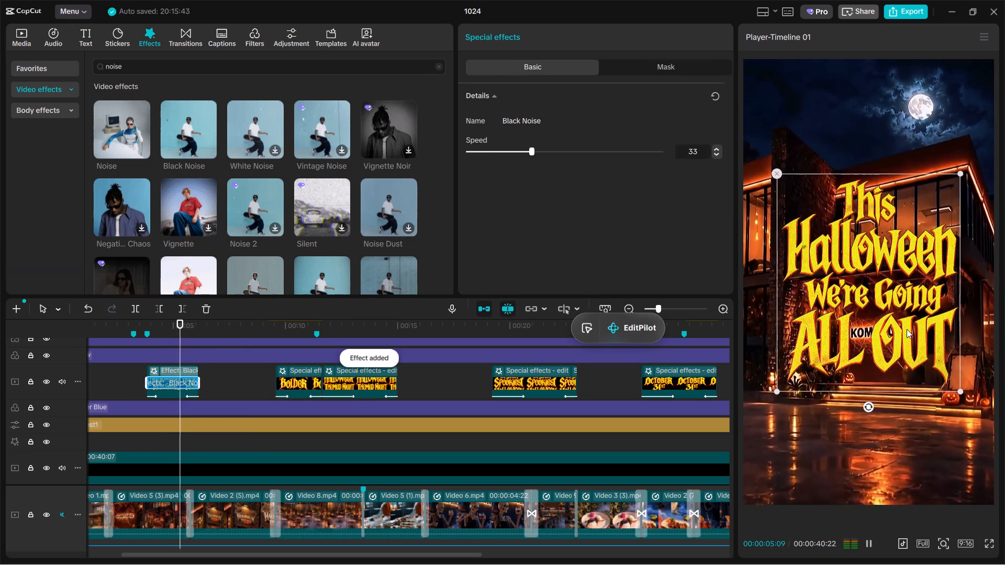
{"action": "key", "text": "space"}
{"action": "key", "text": "space"}
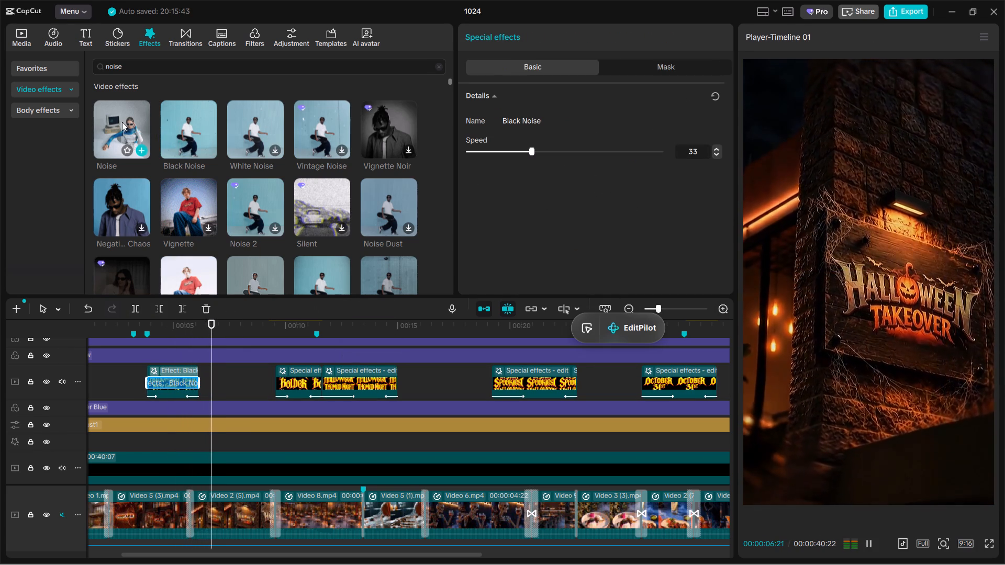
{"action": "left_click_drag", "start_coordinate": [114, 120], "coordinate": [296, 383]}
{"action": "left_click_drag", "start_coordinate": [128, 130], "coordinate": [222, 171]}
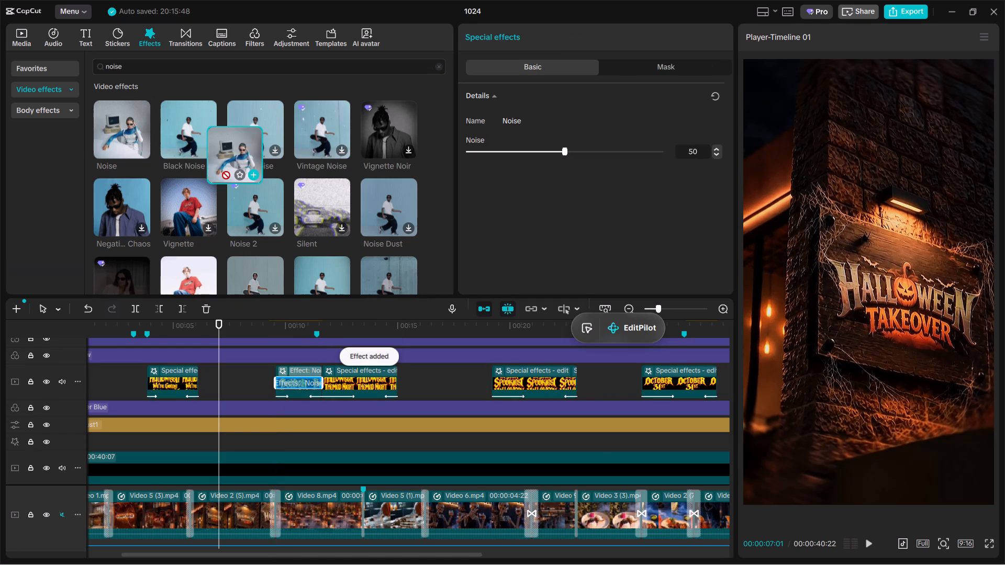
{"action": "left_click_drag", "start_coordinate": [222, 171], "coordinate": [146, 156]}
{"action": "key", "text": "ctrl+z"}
Apply Black Noise to the "A Halloween-Themed Night Like No Other" and "Bigger Bolder Spookier" titles, then play the latter to check it.
{"action": "left_click_drag", "start_coordinate": [185, 126], "coordinate": [360, 374]}
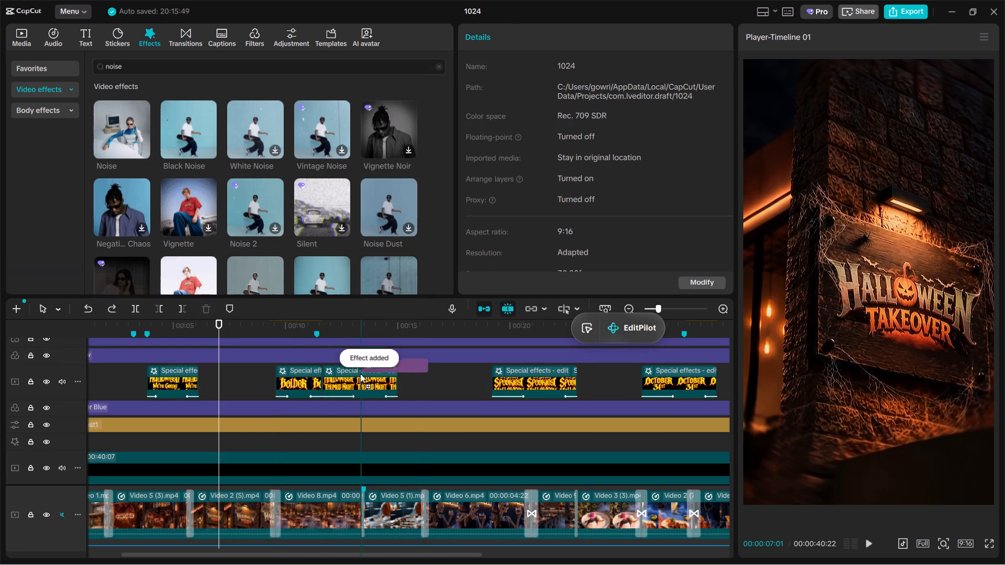
{"action": "left_click_drag", "start_coordinate": [360, 374], "coordinate": [360, 375]}
{"action": "left_click_drag", "start_coordinate": [193, 124], "coordinate": [307, 371]}
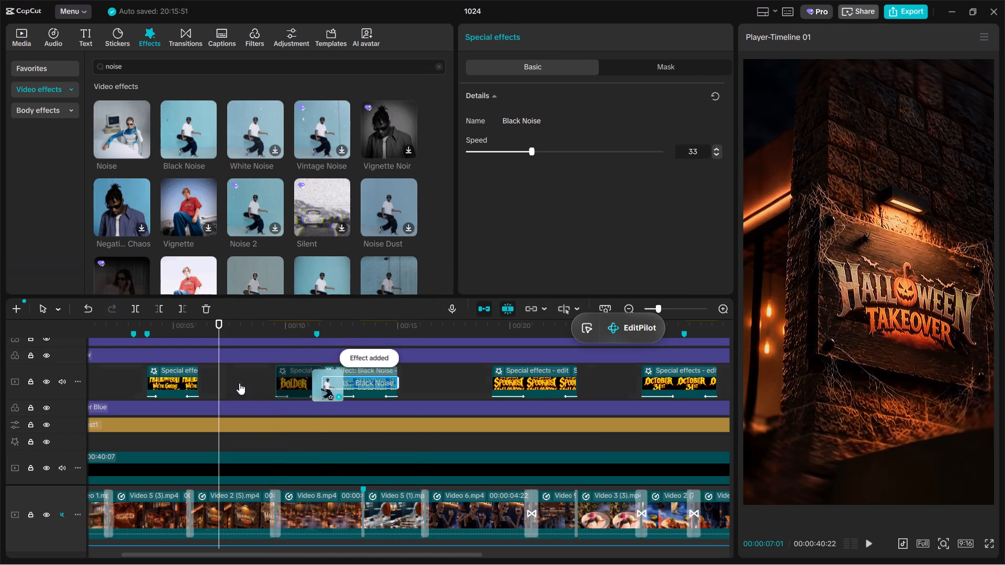
{"action": "left_click", "coordinate": [239, 383]}
{"action": "key", "text": "space"}
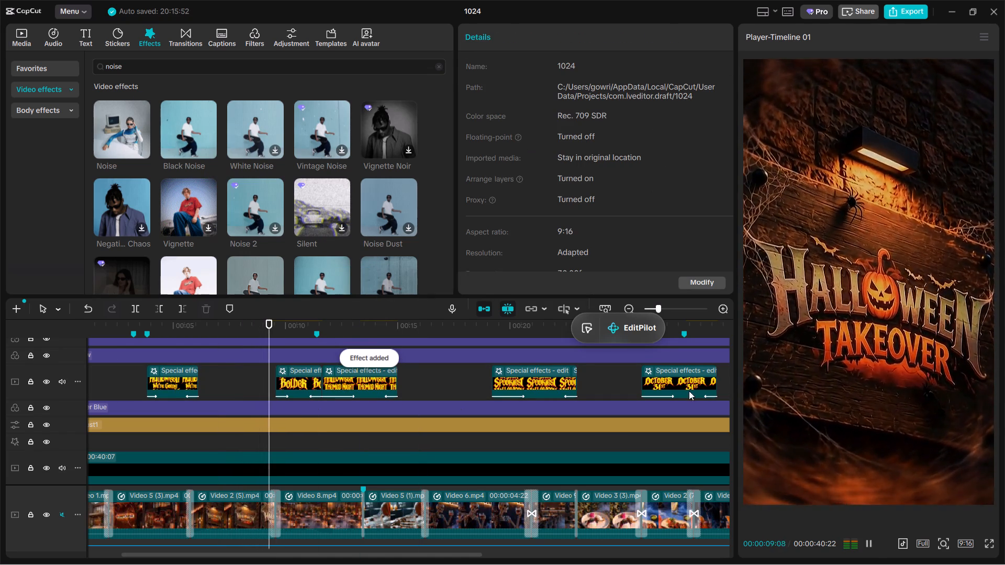
{"action": "key", "text": "space"}
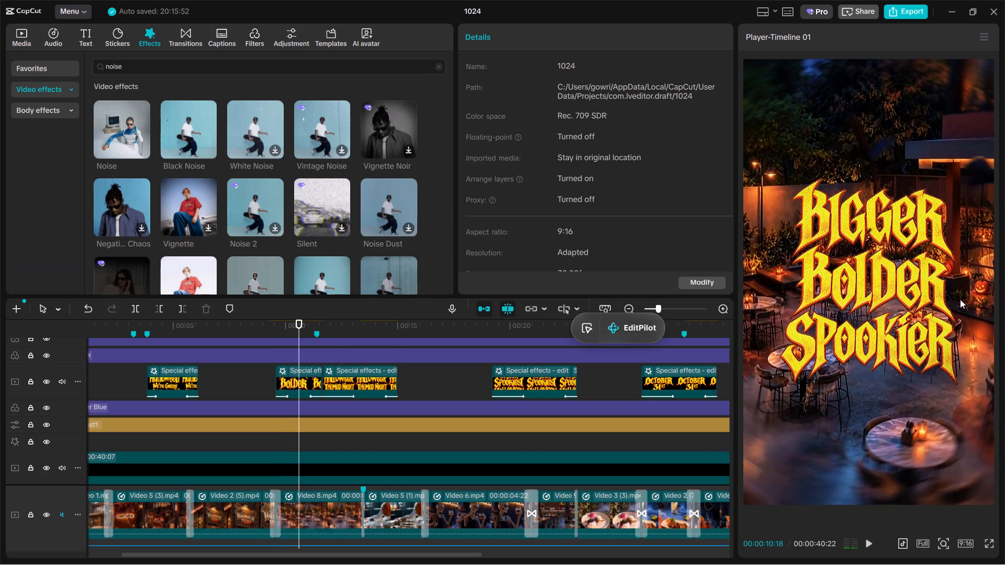
{"action": "scroll", "coordinate": [960, 299], "scroll_direction": "down", "scroll_amount": 1, "text": "ctrl"}
{"action": "scroll", "coordinate": [858, 417], "scroll_direction": "down", "scroll_amount": 6, "text": "ctrl"}
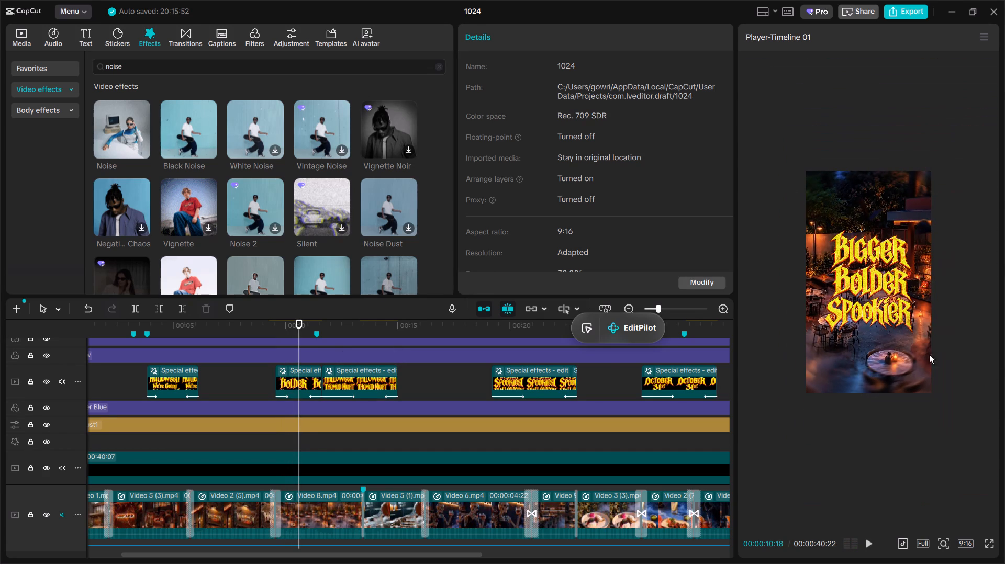
{"action": "key", "text": "space"}
Apply the Black Noise effect to the "Spooky Halloween", "October 31st" and closing "Show Up" title clips.
{"action": "left_click_drag", "start_coordinate": [185, 127], "coordinate": [510, 380]}
{"action": "left_click", "coordinate": [606, 376]}
{"action": "left_click_drag", "start_coordinate": [607, 376], "coordinate": [542, 392]}
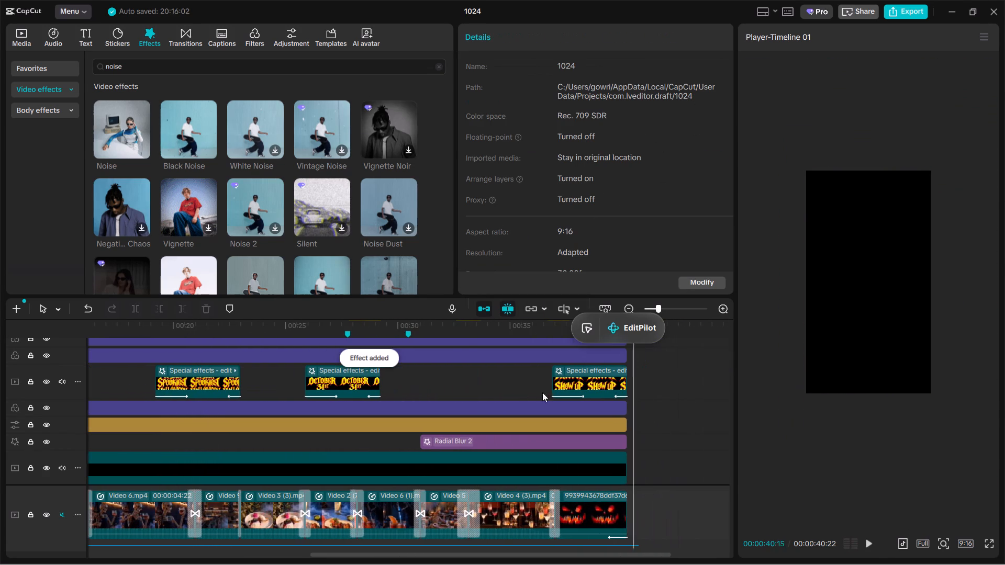
{"action": "left_click_drag", "start_coordinate": [542, 392], "coordinate": [395, 385]}
{"action": "left_click_drag", "start_coordinate": [199, 101], "coordinate": [328, 371]}
{"action": "left_click_drag", "start_coordinate": [190, 130], "coordinate": [572, 253]}
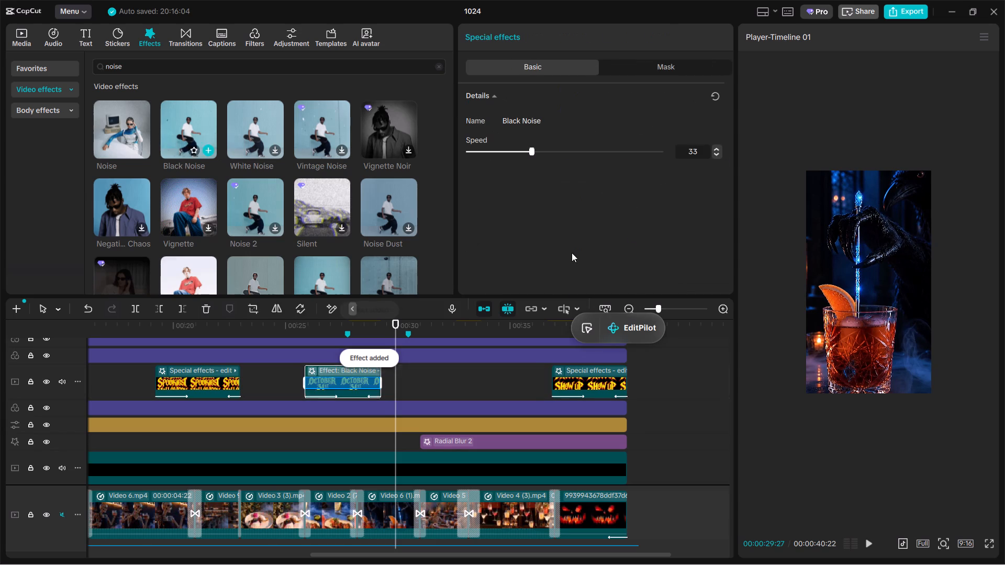
{"action": "left_click_drag", "start_coordinate": [572, 253], "coordinate": [588, 375]}
Play the "This Halloween We're Going All Out" title from the opening section to check the combined noise texture.
{"action": "left_click", "coordinate": [457, 382]}
{"action": "left_click_drag", "start_coordinate": [457, 382], "coordinate": [171, 387]}
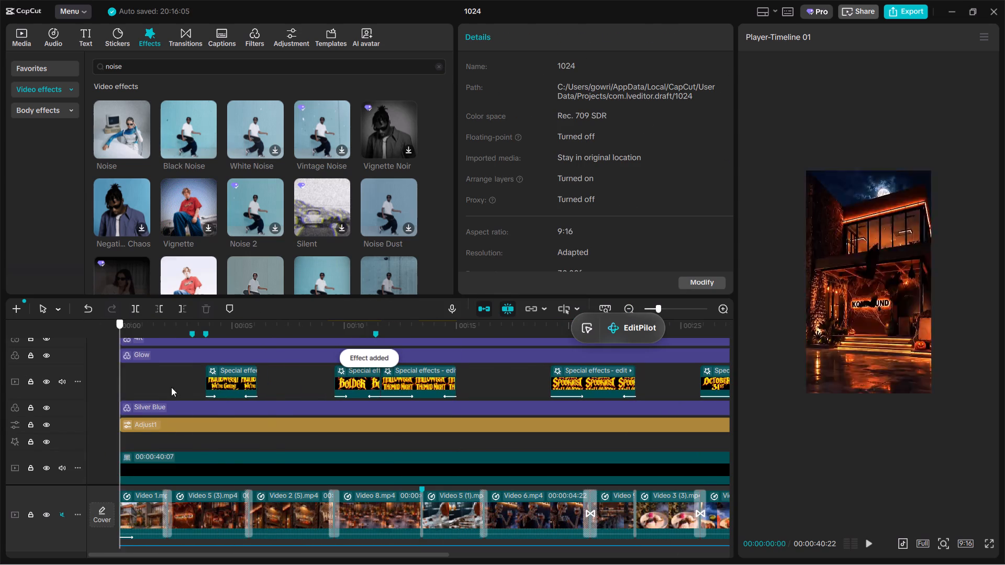
{"action": "left_click_drag", "start_coordinate": [171, 387], "coordinate": [214, 407]}
{"action": "key", "text": "space"}
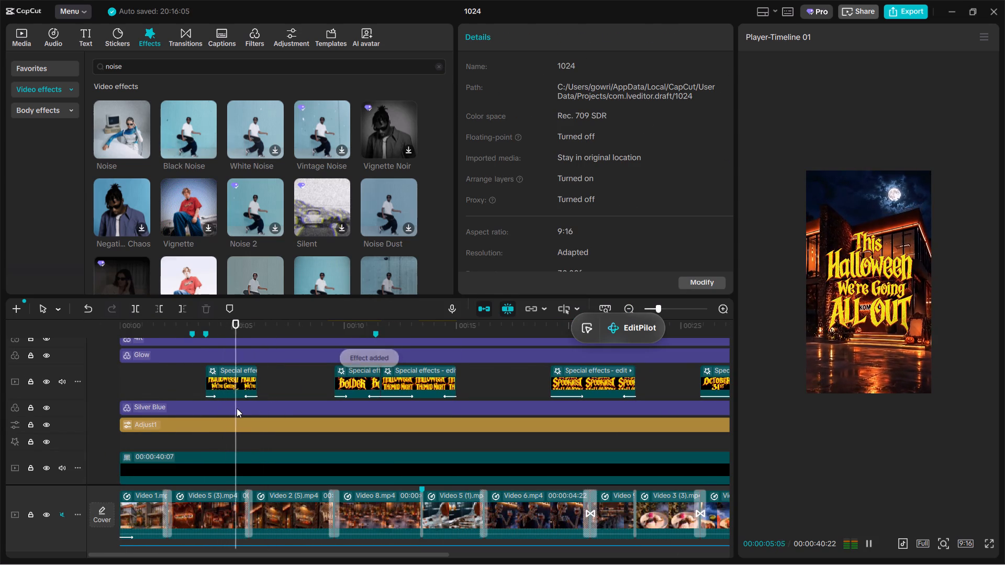
{"action": "key", "text": "space"}
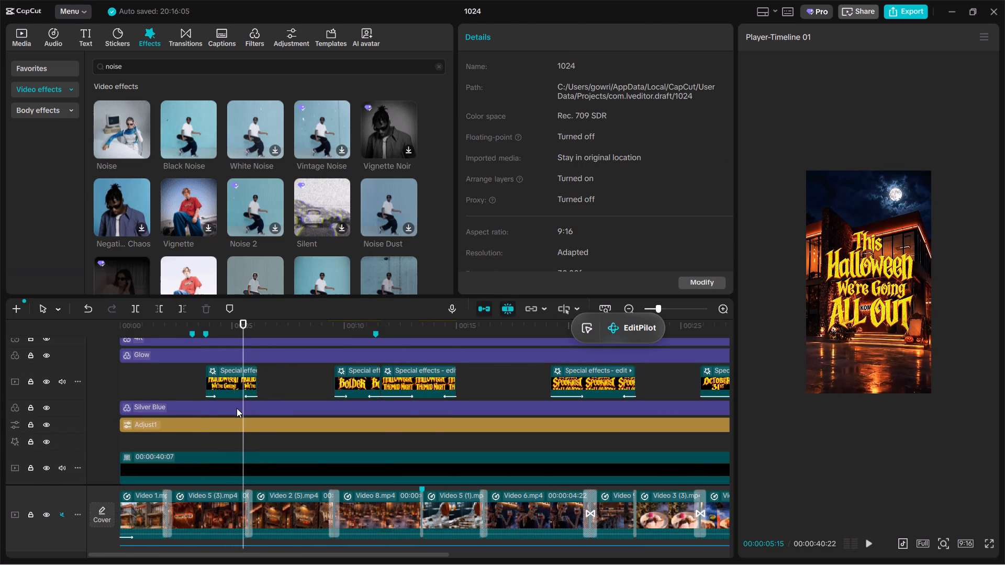
{"action": "scroll", "coordinate": [237, 408], "scroll_direction": "up", "scroll_amount": 1}
{"action": "key", "text": "space"}
{"action": "key", "text": "space"}
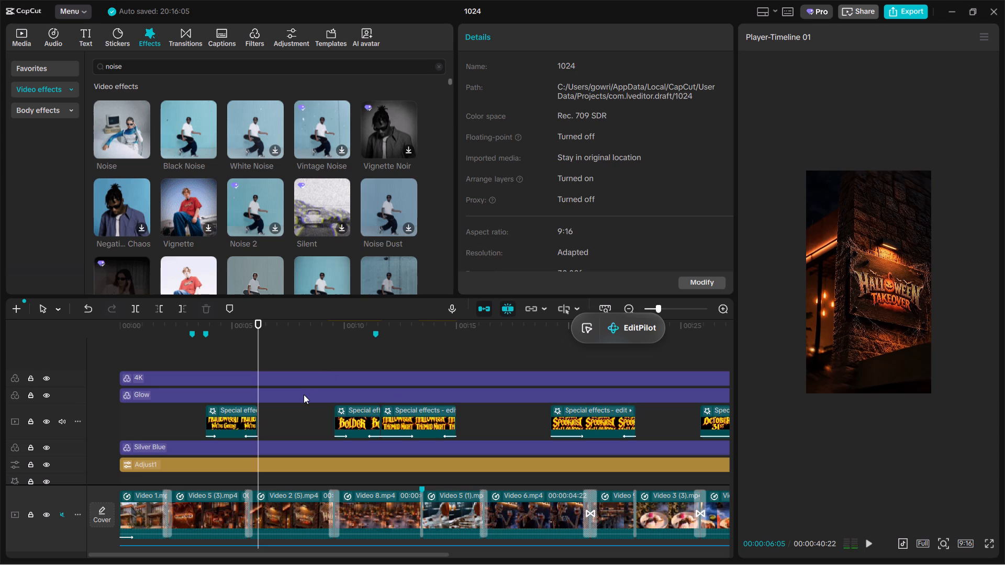
Move the Glow filter layer below the title clips' track, directly above the Silver Blue filter.
{"action": "left_click", "coordinate": [304, 394]}
{"action": "left_click_drag", "start_coordinate": [304, 394], "coordinate": [304, 419]}
{"action": "left_click_drag", "start_coordinate": [209, 388], "coordinate": [206, 410]}
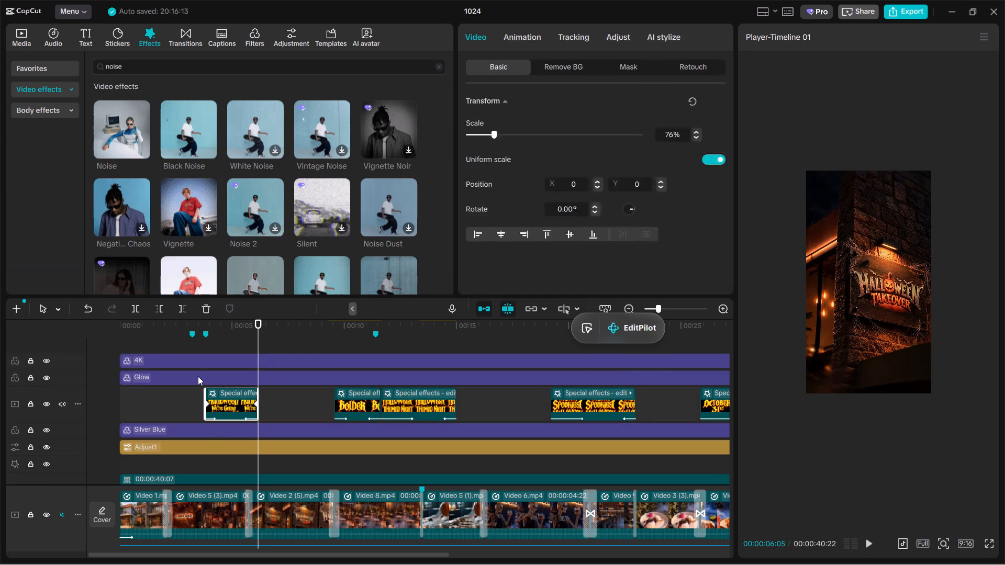
{"action": "left_click", "coordinate": [197, 374]}
{"action": "left_click_drag", "start_coordinate": [197, 374], "coordinate": [195, 420]}
{"action": "left_click_drag", "start_coordinate": [199, 369], "coordinate": [197, 399]}
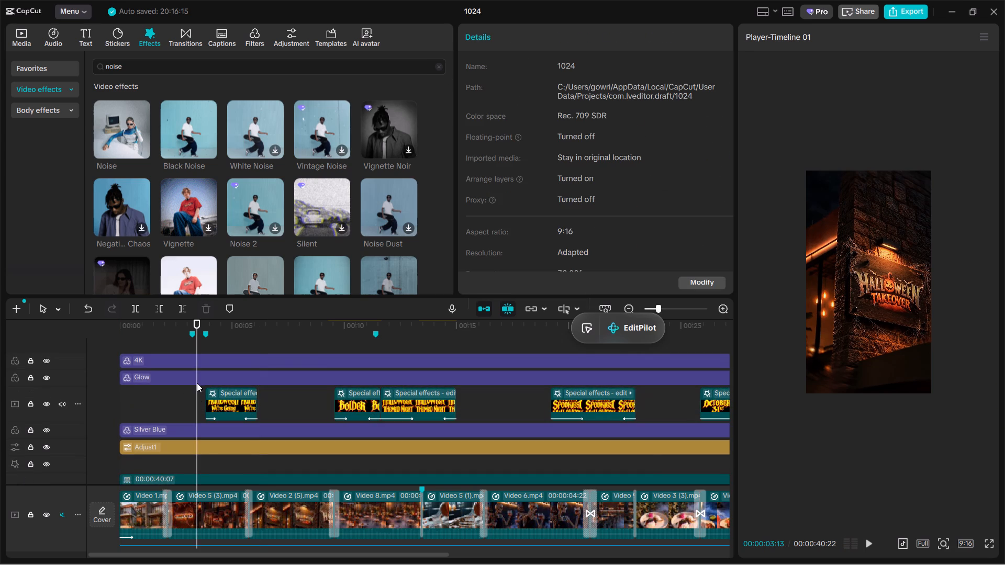
{"action": "left_click", "coordinate": [197, 382]}
{"action": "left_click_drag", "start_coordinate": [197, 379], "coordinate": [196, 425]}
{"action": "left_click", "coordinate": [184, 349]}
{"action": "left_click", "coordinate": [188, 358]}
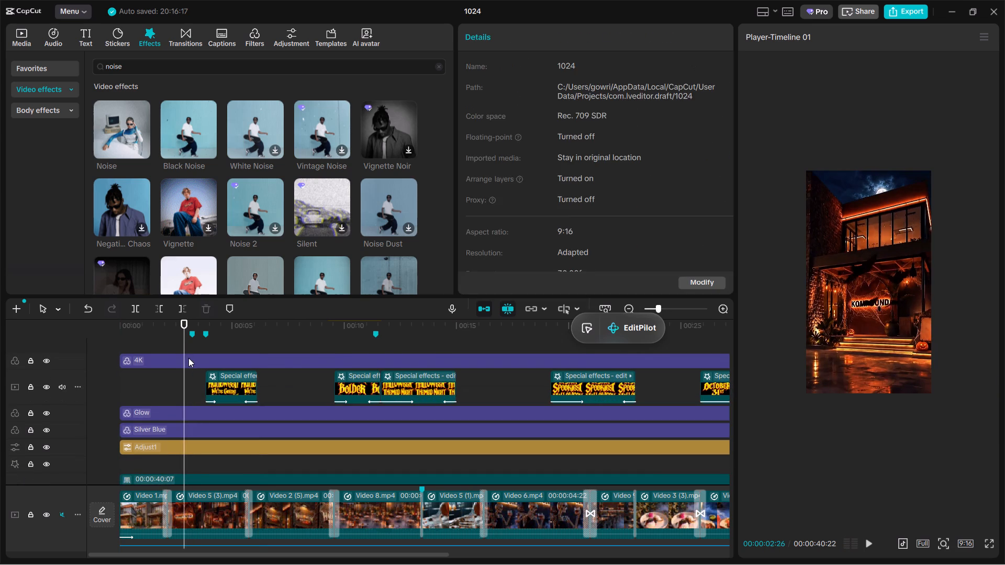
Move the 4K filter layer below the title clips' track, directly above the Glow filter.
{"action": "left_click_drag", "start_coordinate": [188, 358], "coordinate": [184, 403]}
Play the video from the opening section through to the "October 31st" title to check the titles against the reordered filters.
{"action": "left_click", "coordinate": [191, 371]}
{"action": "key", "text": "space"}
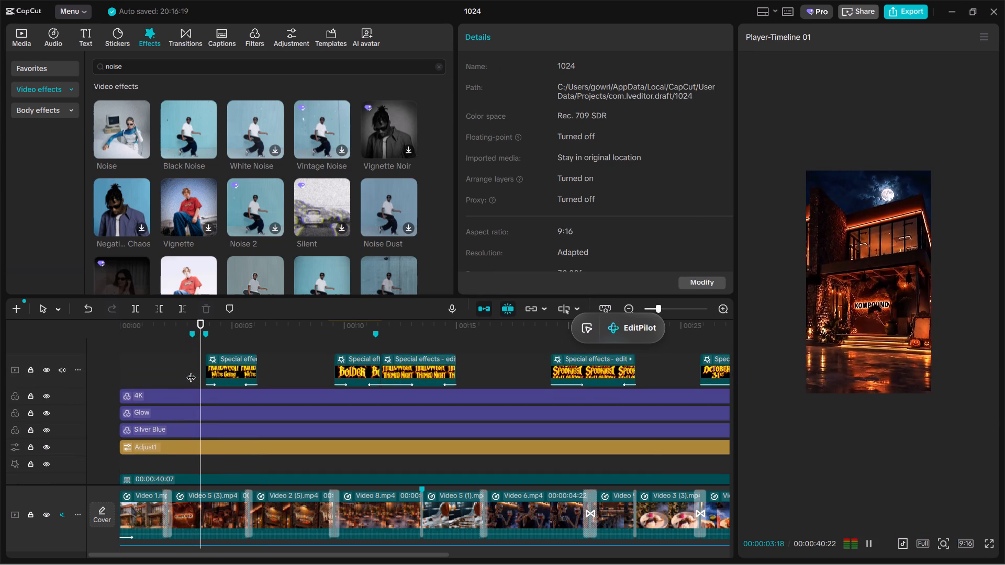
{"action": "key", "text": "space"}
{"action": "key", "text": "space"}
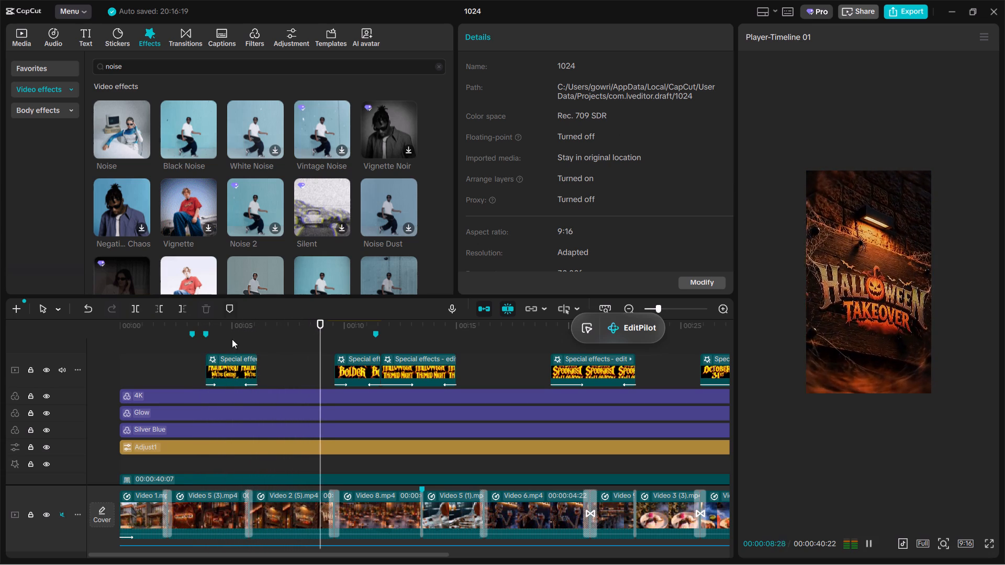
{"action": "scroll", "coordinate": [365, 390], "scroll_direction": "up", "scroll_amount": 5, "text": "ctrl"}
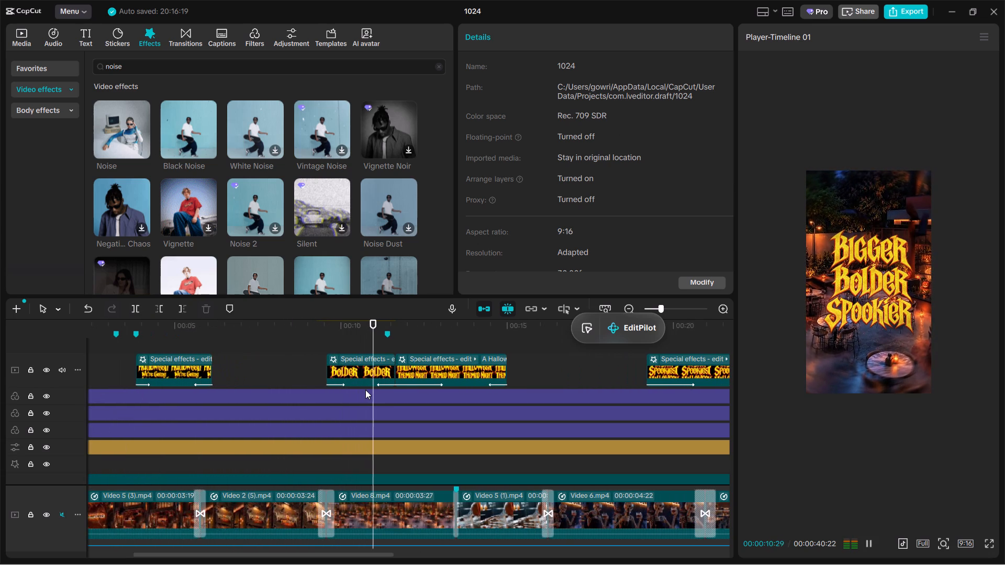
{"action": "key", "text": "space"}
{"action": "key", "text": "space"}
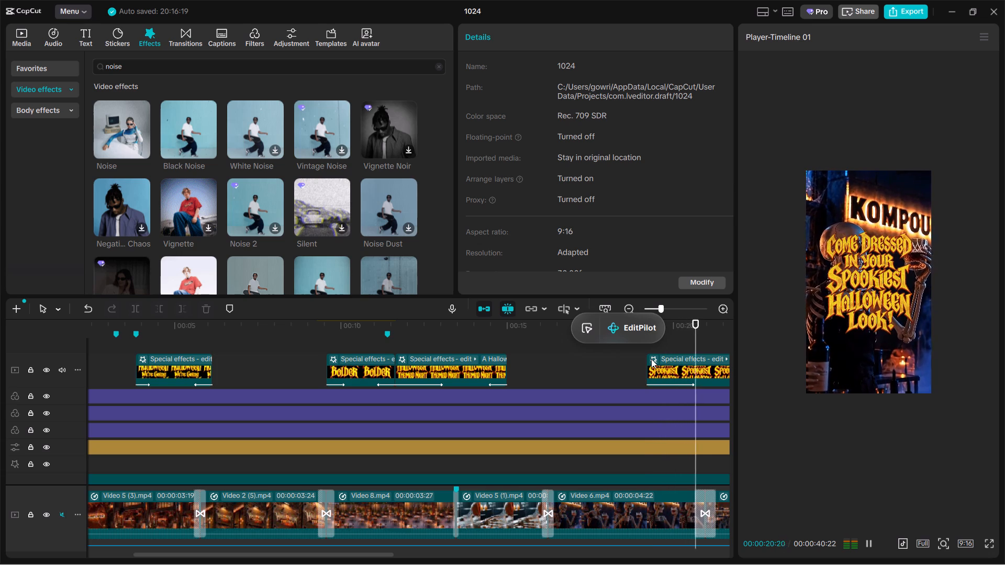
{"action": "scroll", "coordinate": [651, 358], "scroll_direction": "down", "scroll_amount": 5, "text": "ctrl"}
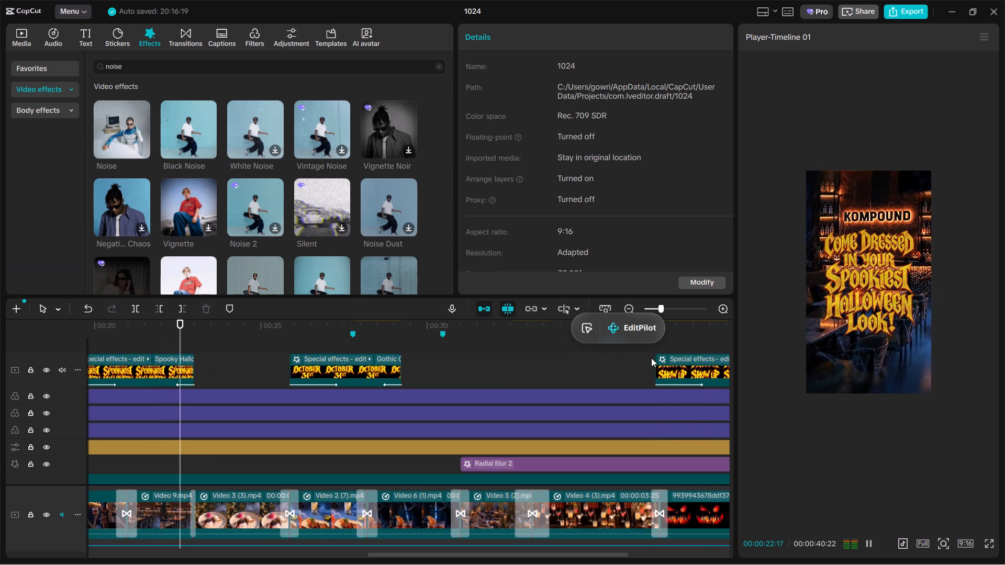
{"action": "scroll", "coordinate": [651, 358], "scroll_direction": "up", "scroll_amount": 6, "text": "ctrl"}
{"action": "scroll", "coordinate": [651, 358], "scroll_direction": "down", "scroll_amount": 1}
{"action": "scroll", "coordinate": [390, 384], "scroll_direction": "up", "scroll_amount": 3, "text": "ctrl"}
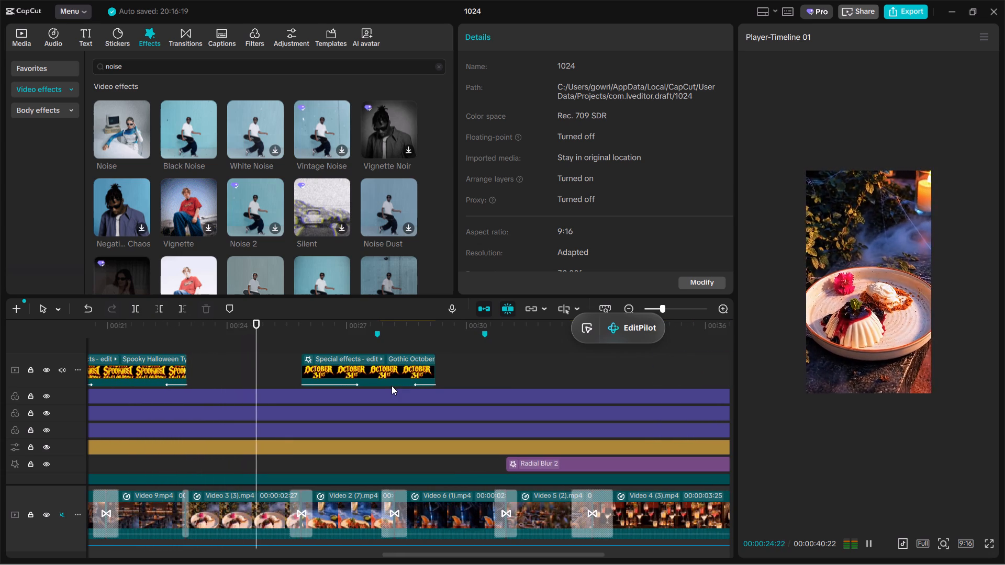
{"action": "scroll", "coordinate": [225, 515], "scroll_direction": "down", "scroll_amount": 1}
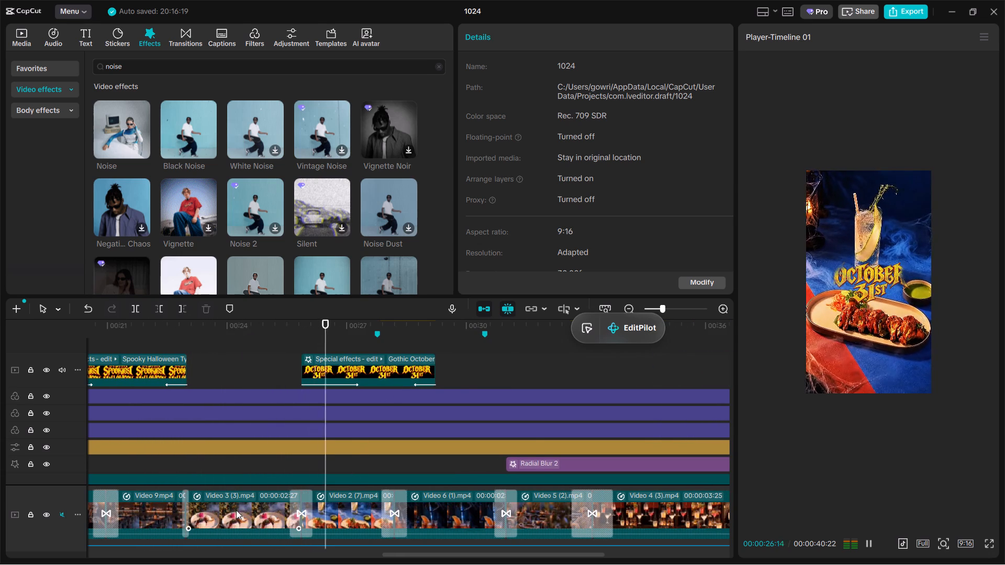
{"action": "scroll", "coordinate": [236, 510], "scroll_direction": "down", "scroll_amount": 1}
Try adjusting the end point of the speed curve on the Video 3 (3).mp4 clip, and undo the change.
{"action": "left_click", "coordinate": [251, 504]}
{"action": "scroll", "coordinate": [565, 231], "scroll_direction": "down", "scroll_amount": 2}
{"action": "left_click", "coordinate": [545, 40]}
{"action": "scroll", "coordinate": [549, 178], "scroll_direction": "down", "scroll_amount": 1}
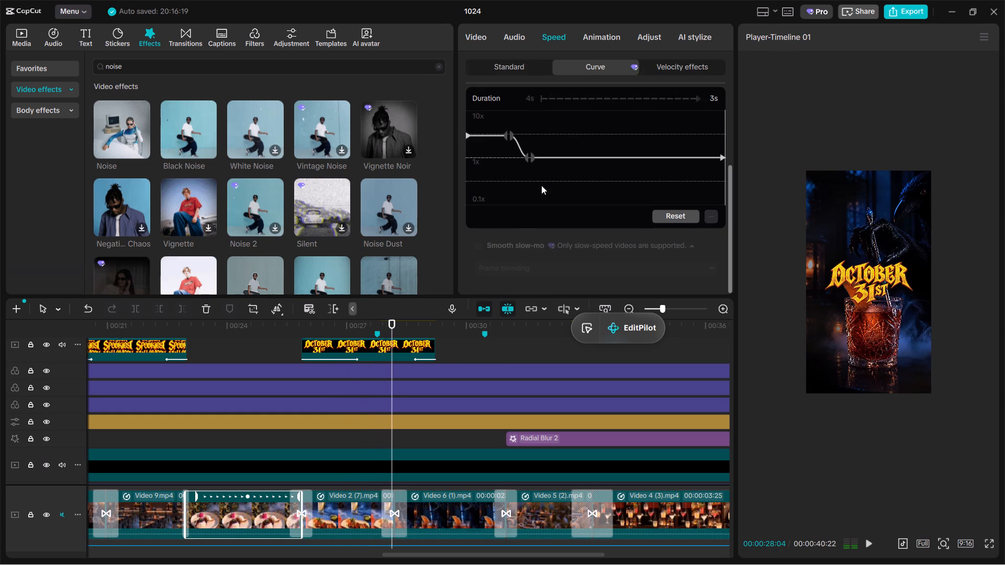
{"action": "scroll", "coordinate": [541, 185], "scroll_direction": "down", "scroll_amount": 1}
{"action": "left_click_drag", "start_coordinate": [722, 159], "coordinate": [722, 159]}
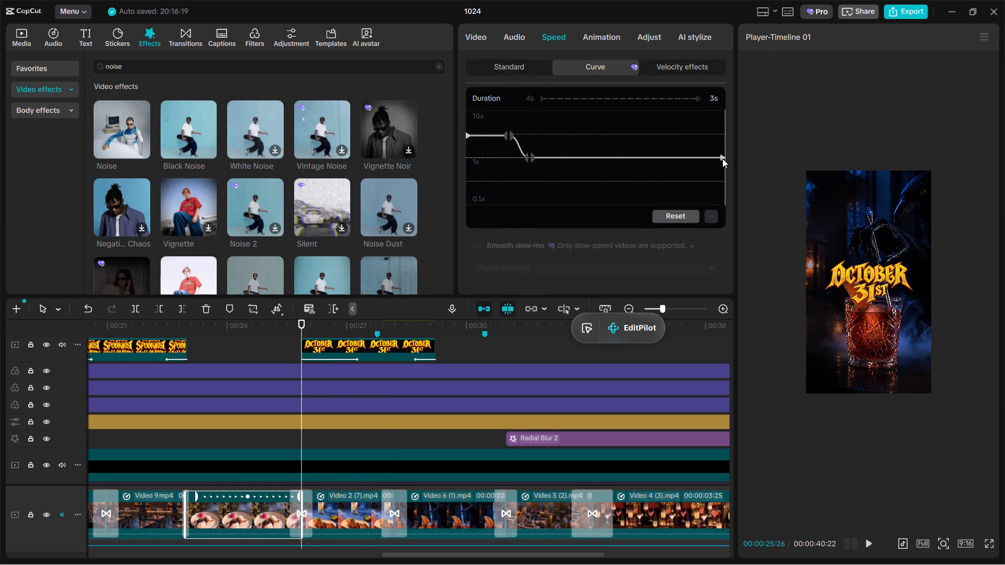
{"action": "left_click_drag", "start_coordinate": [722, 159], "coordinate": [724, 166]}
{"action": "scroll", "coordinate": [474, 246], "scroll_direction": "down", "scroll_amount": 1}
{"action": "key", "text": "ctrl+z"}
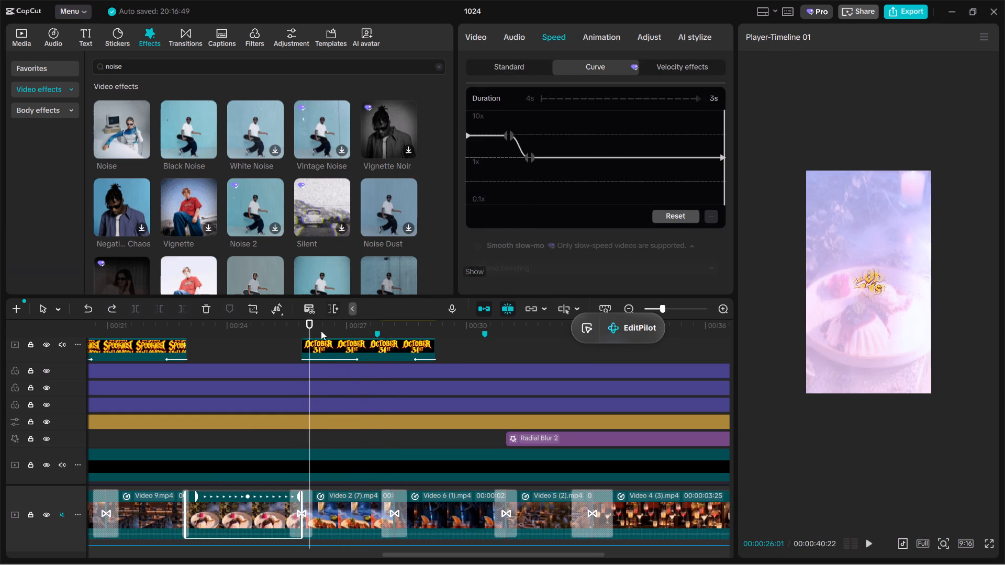
Play the transition from Video 3 (3).mp4 into Video 2 (7).mp4 and the "October 31st" title to check them.
{"action": "left_click", "coordinate": [282, 448]}
{"action": "scroll", "coordinate": [283, 447], "scroll_direction": "down", "scroll_amount": 2}
{"action": "key", "text": "space"}
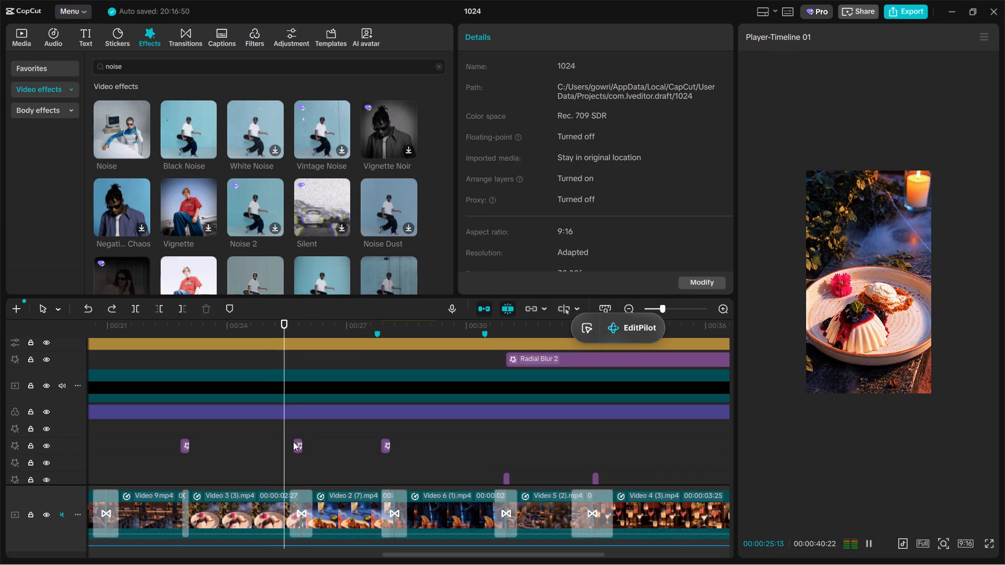
{"action": "key", "text": "space"}
{"action": "key", "text": "space"}
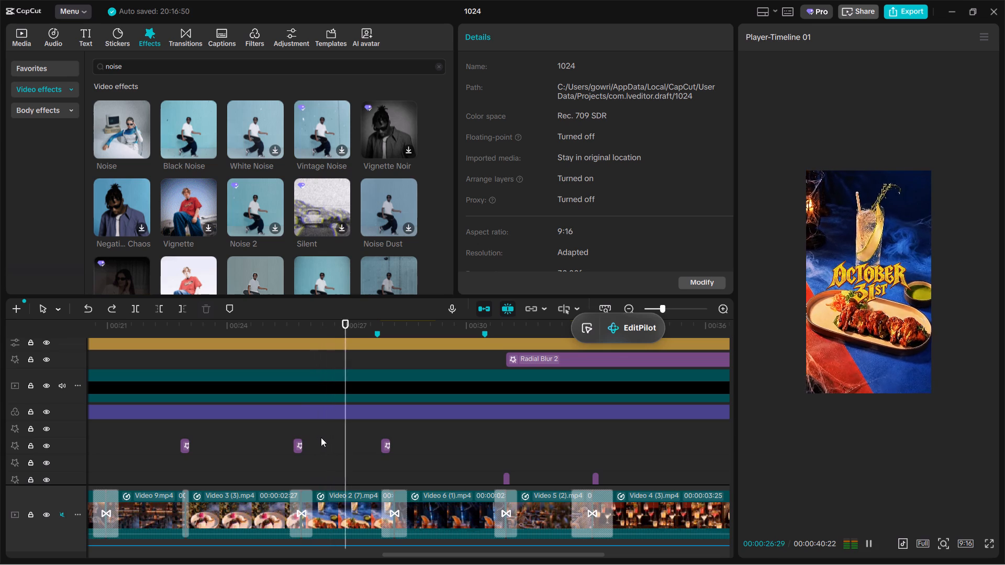
{"action": "scroll", "coordinate": [442, 432], "scroll_direction": "up", "scroll_amount": 1}
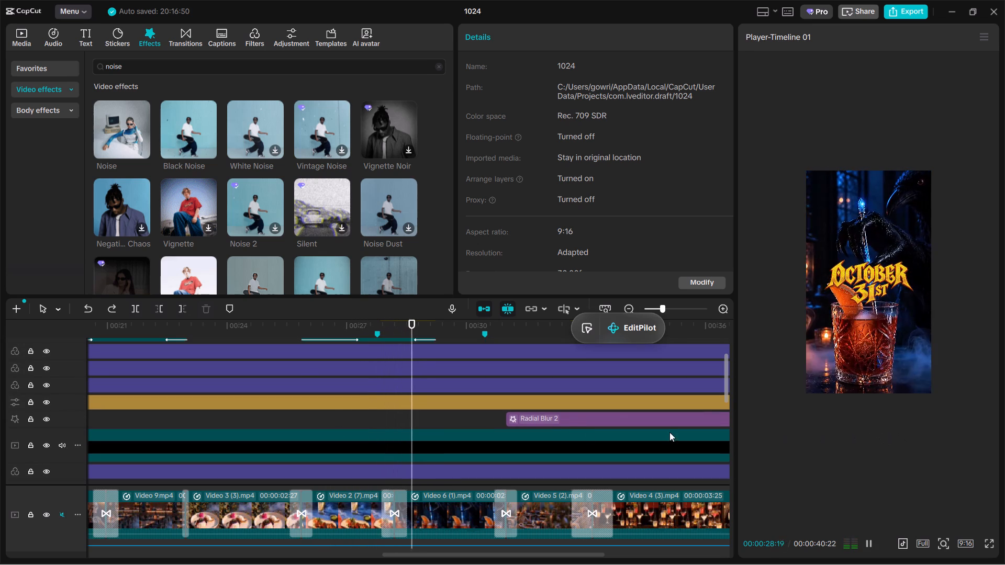
Examine the closing "Dress Up Show Up Own the Night" title over the final glowing pumpkin-face clip.
{"action": "scroll", "coordinate": [548, 409], "scroll_direction": "up", "scroll_amount": 3}
{"action": "left_click", "coordinate": [546, 385]}
{"action": "left_click_drag", "start_coordinate": [546, 385], "coordinate": [513, 428]}
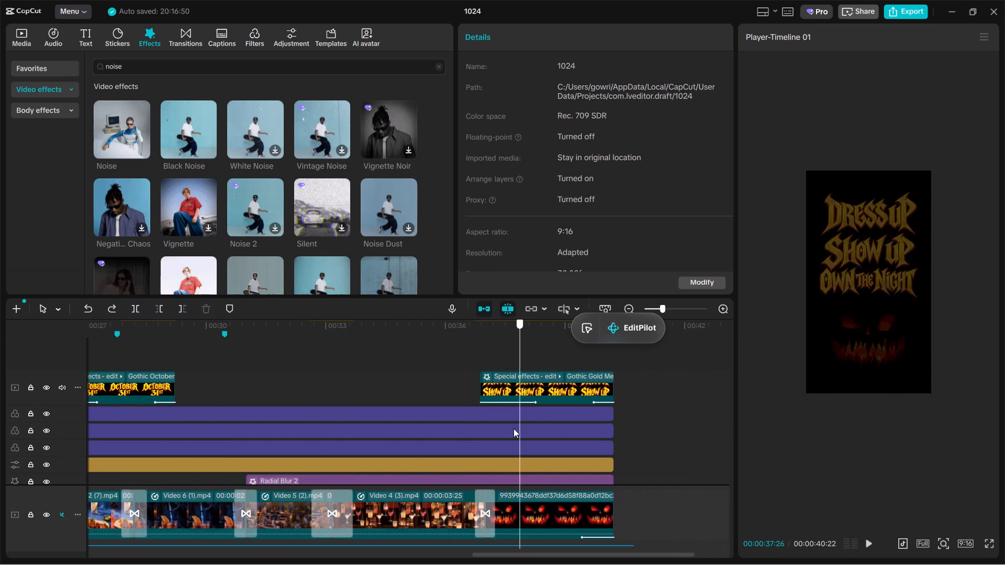
{"action": "left_click_drag", "start_coordinate": [513, 428], "coordinate": [512, 429]}
{"action": "scroll", "coordinate": [515, 428], "scroll_direction": "down", "scroll_amount": 2}
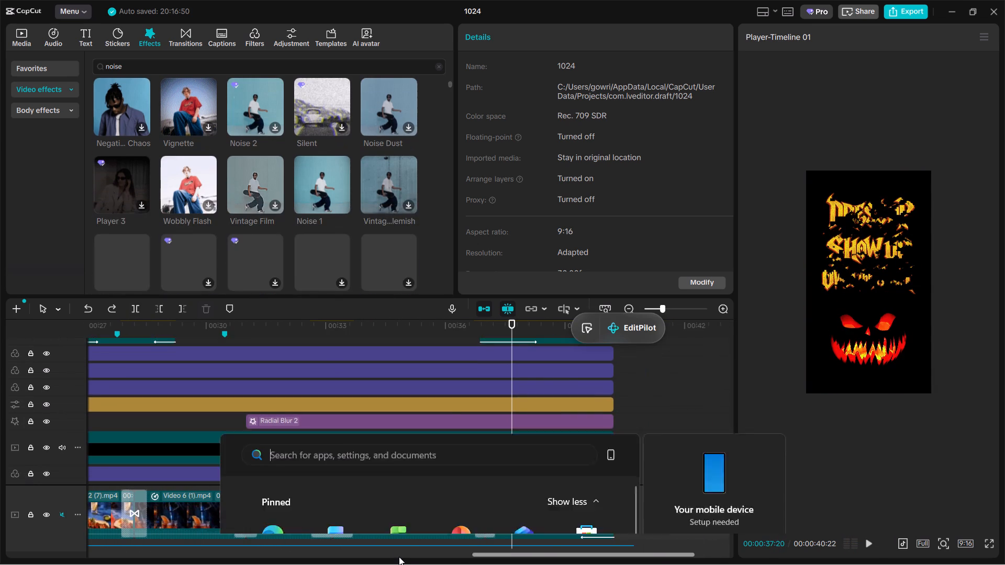
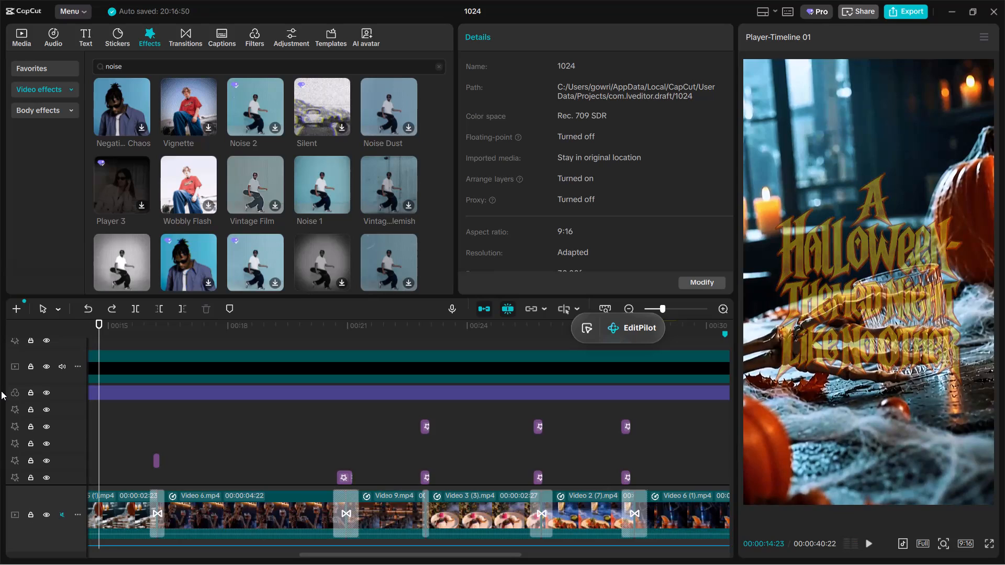
Play from the "A Halloween-themed night like no other" title through the skeleton bartender clip, Video 6.mp4, to check the title and transition.
{"action": "key", "text": "space"}
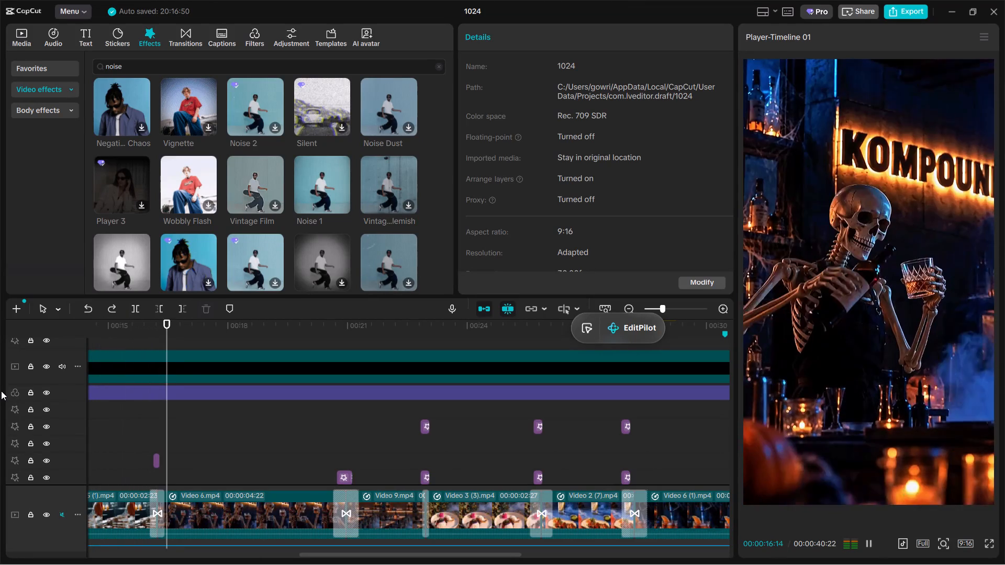
{"action": "key", "text": "space"}
{"action": "key", "text": "space"}
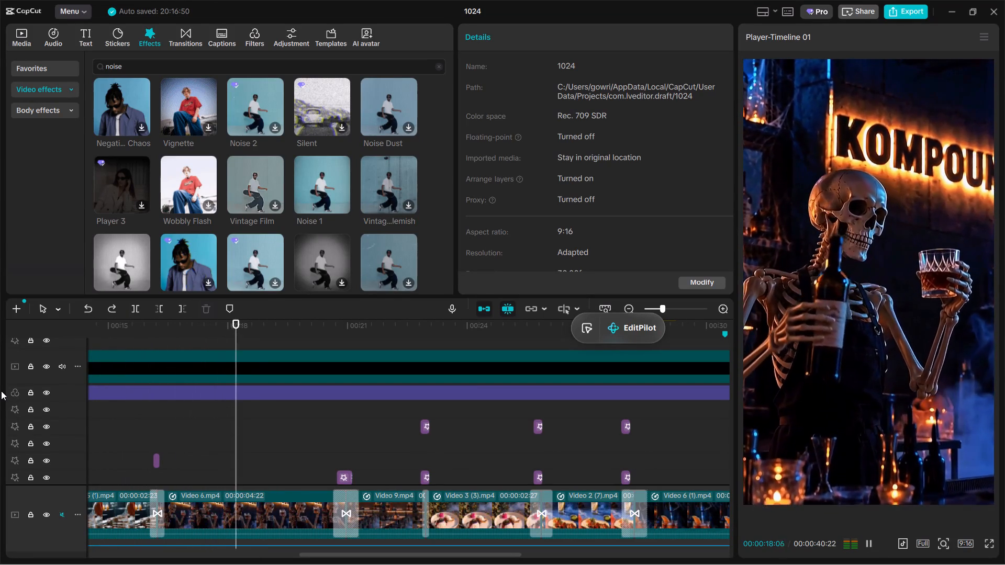
{"action": "key", "text": "space"}
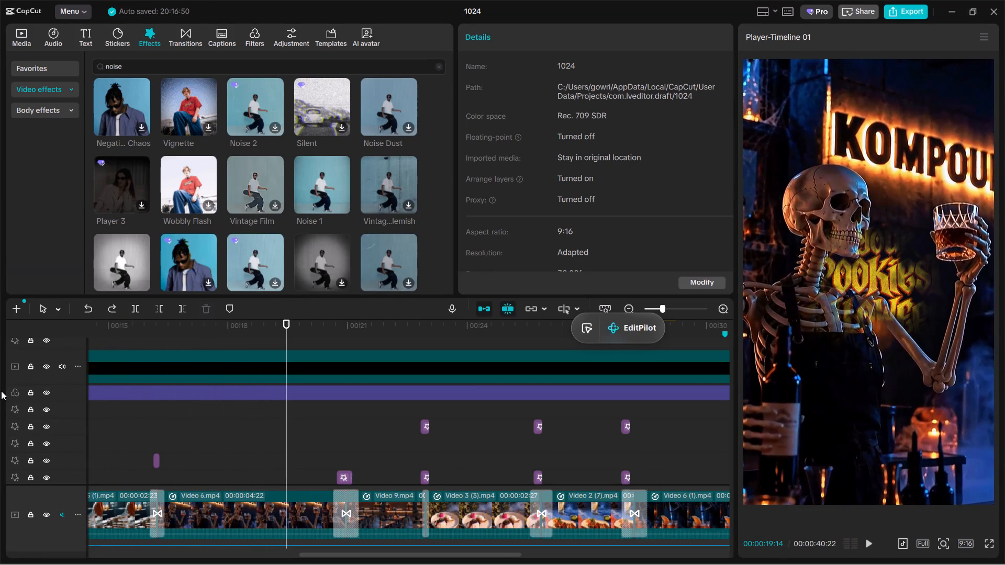
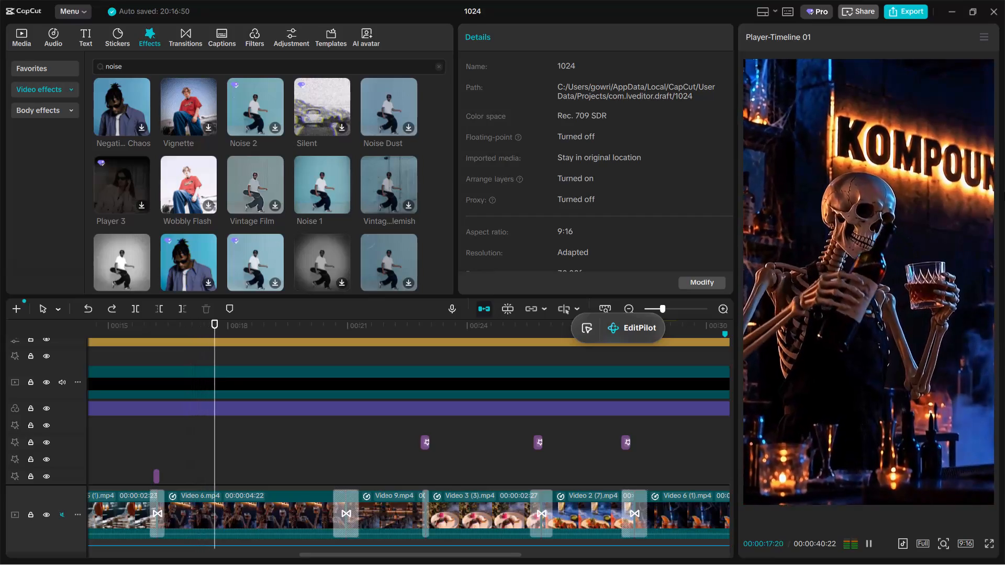
Play from the skeleton bartender clip through the "Come Dressed in Your Spookiest Halloween Look!" title to the "October 31st" title.
{"action": "scroll", "coordinate": [1004, 329], "scroll_direction": "down", "scroll_amount": 1}
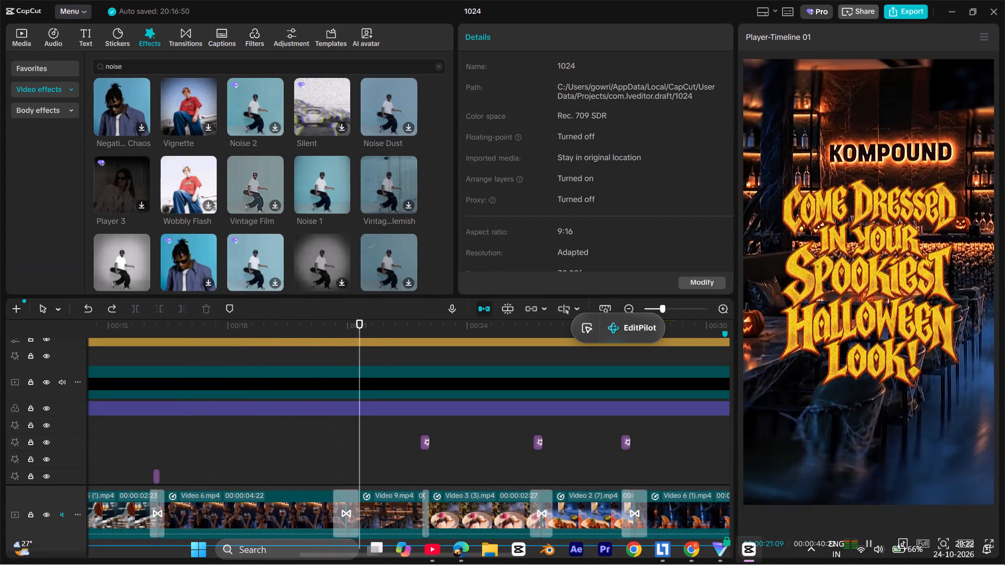
{"action": "key", "text": "space"}
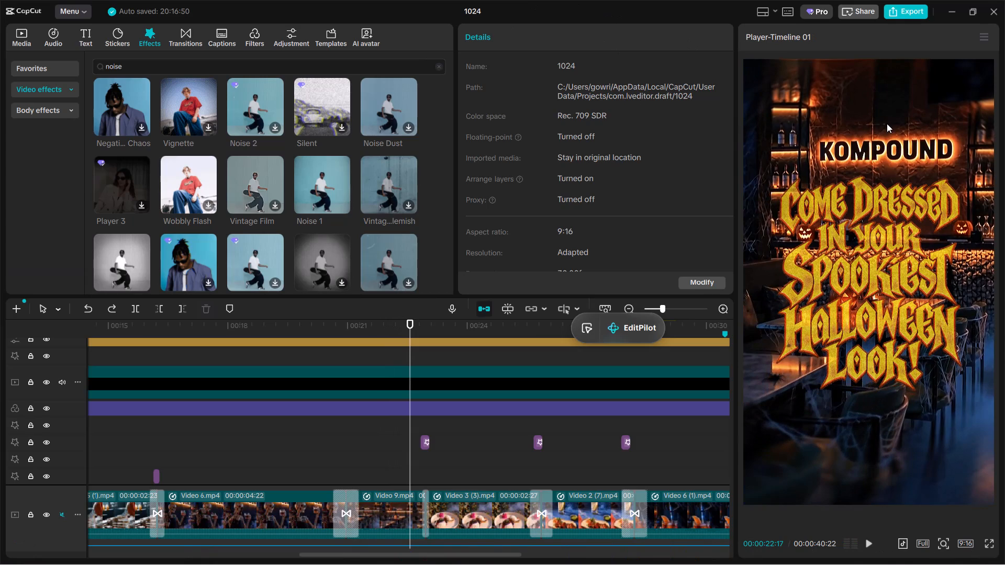
{"action": "scroll", "coordinate": [418, 528], "scroll_direction": "down", "scroll_amount": 4, "text": "ctrl"}
{"action": "scroll", "coordinate": [386, 431], "scroll_direction": "down", "scroll_amount": 3, "text": "ctrl"}
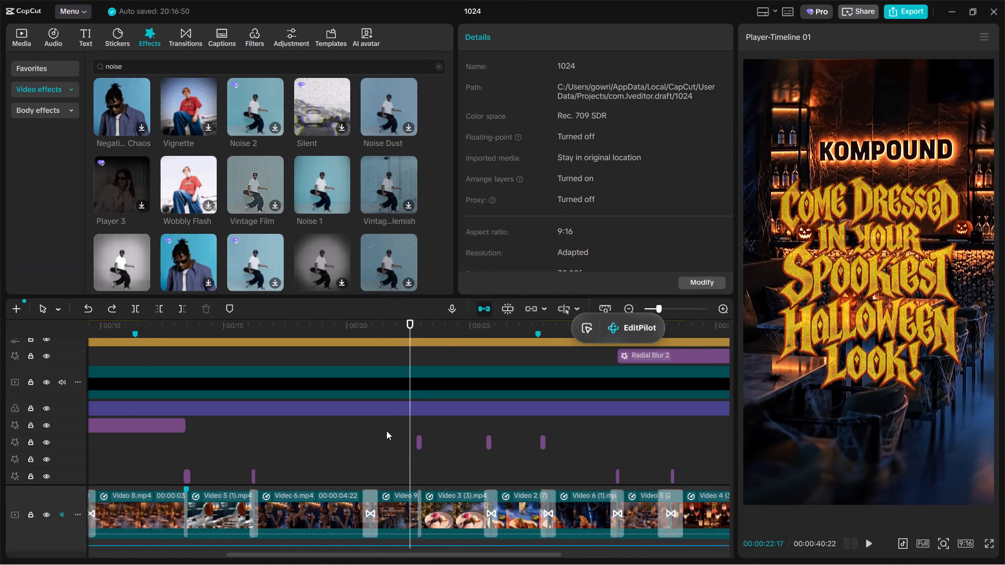
{"action": "key", "text": "space"}
{"action": "scroll", "coordinate": [468, 445], "scroll_direction": "down", "scroll_amount": 2, "text": "ctrl"}
{"action": "scroll", "coordinate": [681, 464], "scroll_direction": "down", "scroll_amount": 3, "text": "ctrl"}
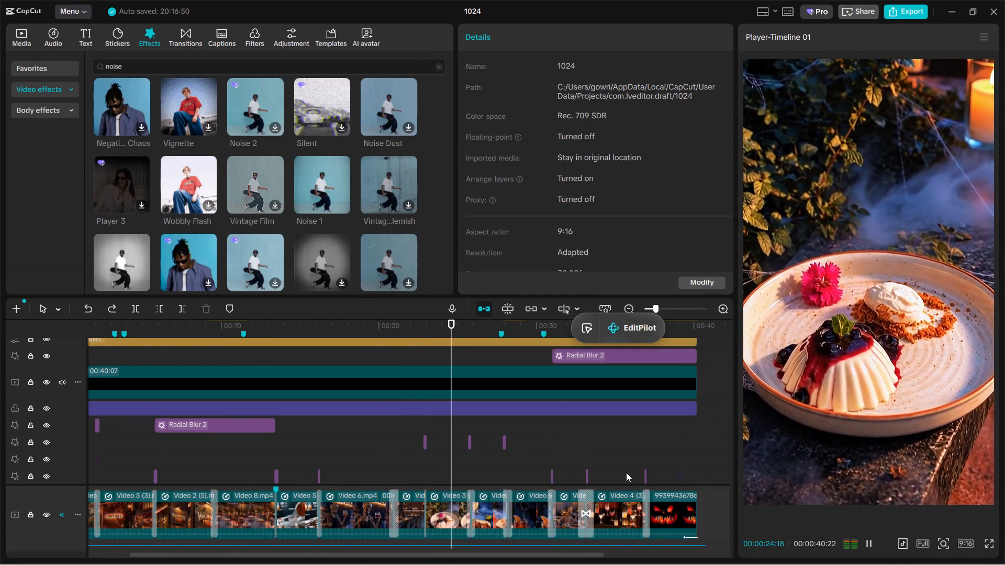
{"action": "scroll", "coordinate": [626, 472], "scroll_direction": "up", "scroll_amount": 1}
{"action": "scroll", "coordinate": [626, 472], "scroll_direction": "down", "scroll_amount": 1}
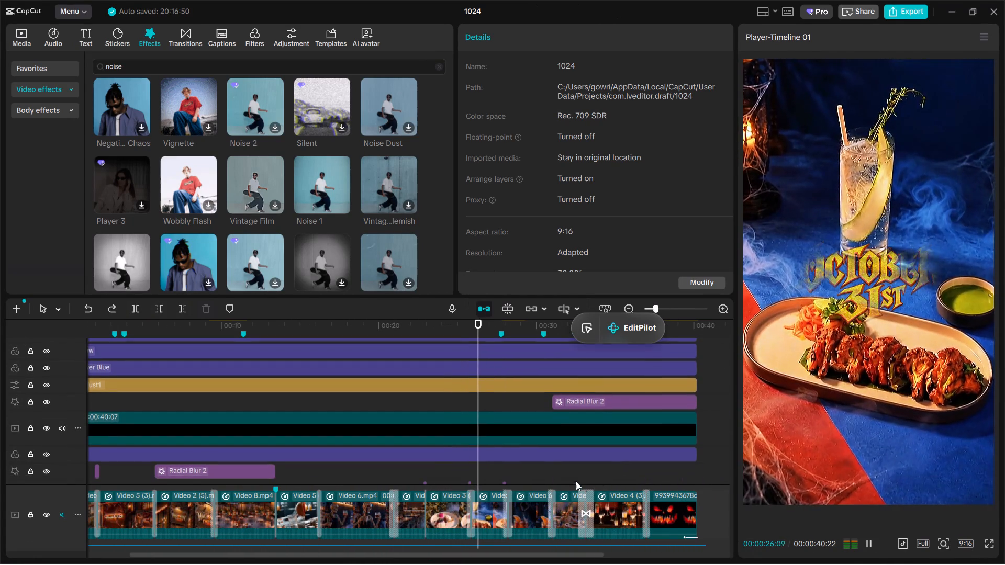
{"action": "key", "text": "space"}
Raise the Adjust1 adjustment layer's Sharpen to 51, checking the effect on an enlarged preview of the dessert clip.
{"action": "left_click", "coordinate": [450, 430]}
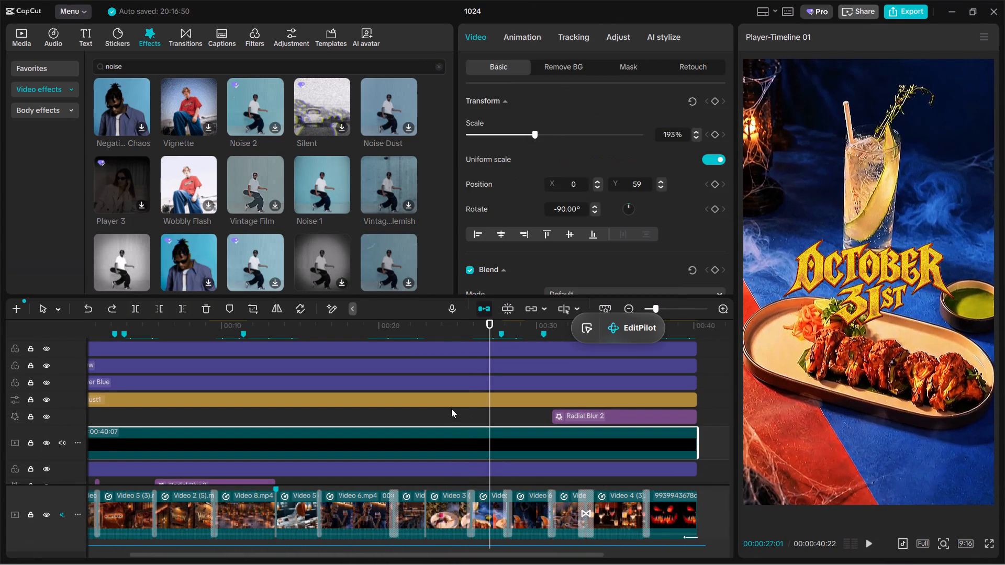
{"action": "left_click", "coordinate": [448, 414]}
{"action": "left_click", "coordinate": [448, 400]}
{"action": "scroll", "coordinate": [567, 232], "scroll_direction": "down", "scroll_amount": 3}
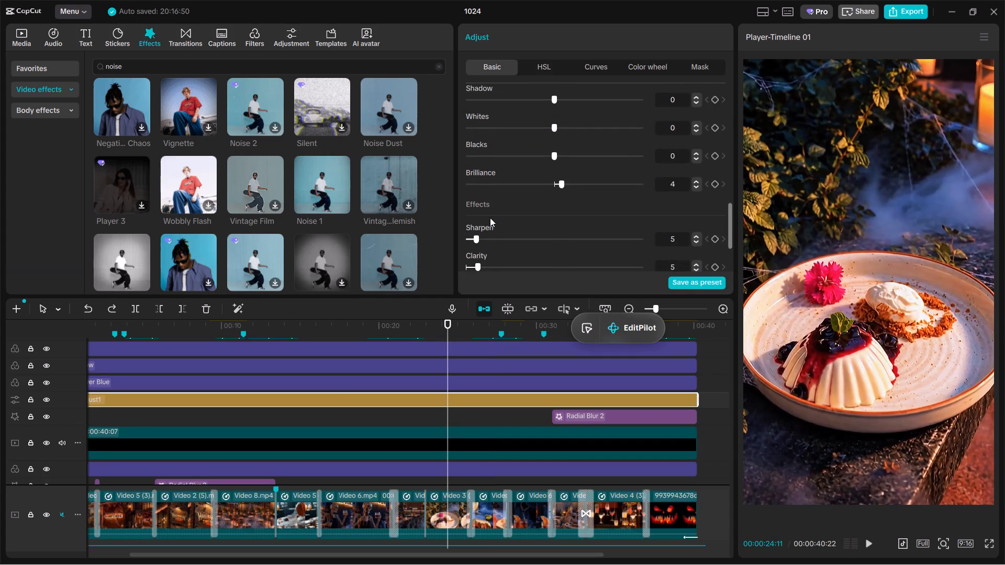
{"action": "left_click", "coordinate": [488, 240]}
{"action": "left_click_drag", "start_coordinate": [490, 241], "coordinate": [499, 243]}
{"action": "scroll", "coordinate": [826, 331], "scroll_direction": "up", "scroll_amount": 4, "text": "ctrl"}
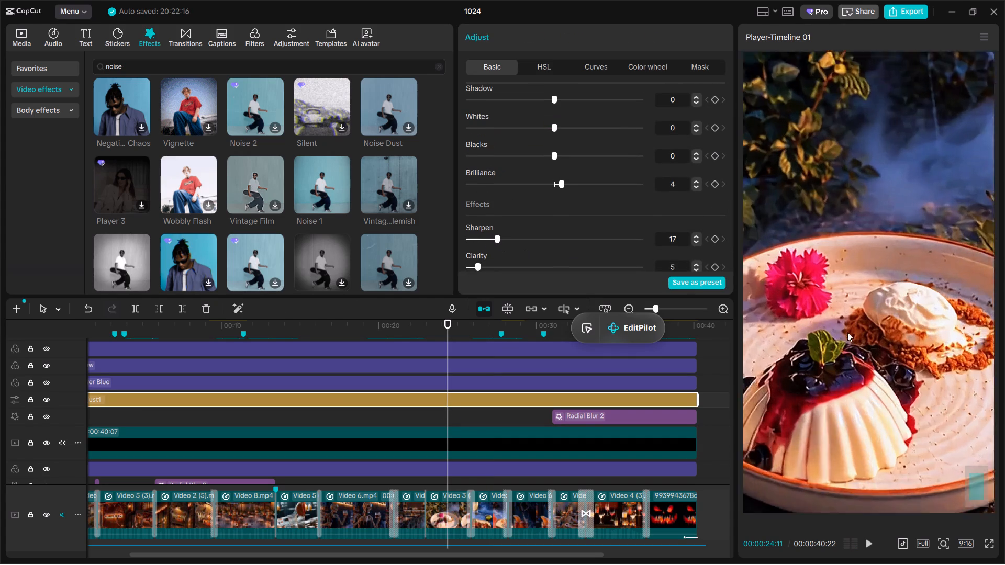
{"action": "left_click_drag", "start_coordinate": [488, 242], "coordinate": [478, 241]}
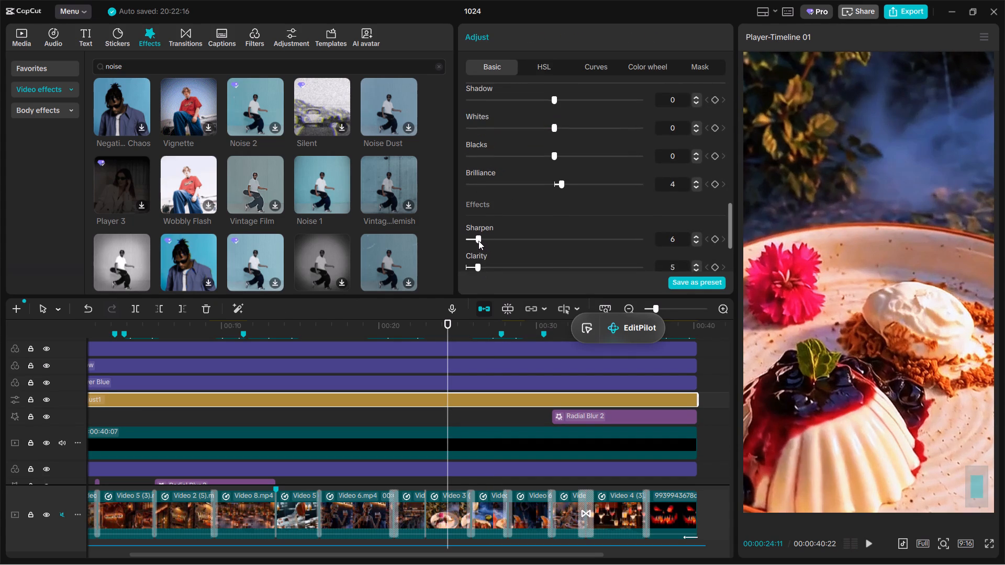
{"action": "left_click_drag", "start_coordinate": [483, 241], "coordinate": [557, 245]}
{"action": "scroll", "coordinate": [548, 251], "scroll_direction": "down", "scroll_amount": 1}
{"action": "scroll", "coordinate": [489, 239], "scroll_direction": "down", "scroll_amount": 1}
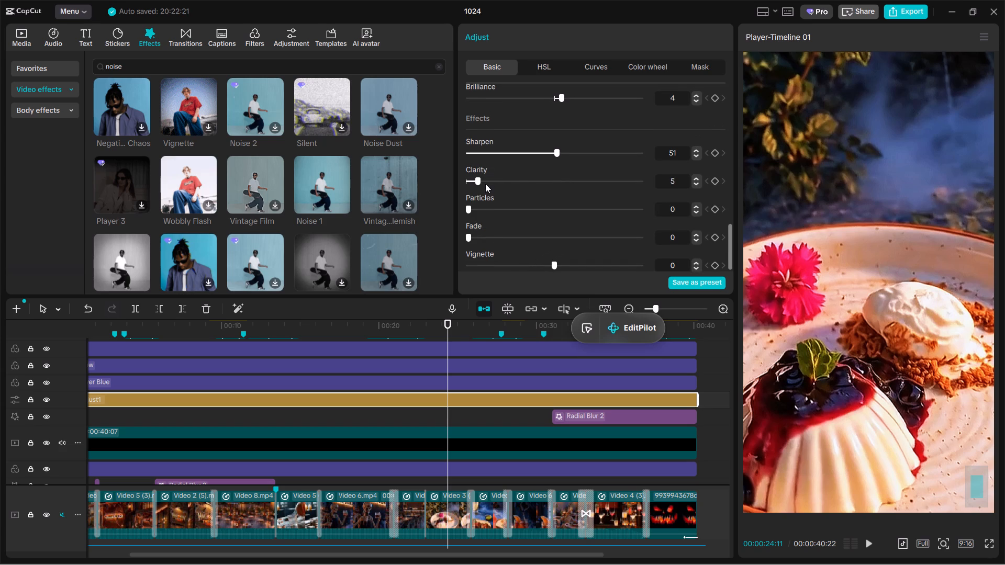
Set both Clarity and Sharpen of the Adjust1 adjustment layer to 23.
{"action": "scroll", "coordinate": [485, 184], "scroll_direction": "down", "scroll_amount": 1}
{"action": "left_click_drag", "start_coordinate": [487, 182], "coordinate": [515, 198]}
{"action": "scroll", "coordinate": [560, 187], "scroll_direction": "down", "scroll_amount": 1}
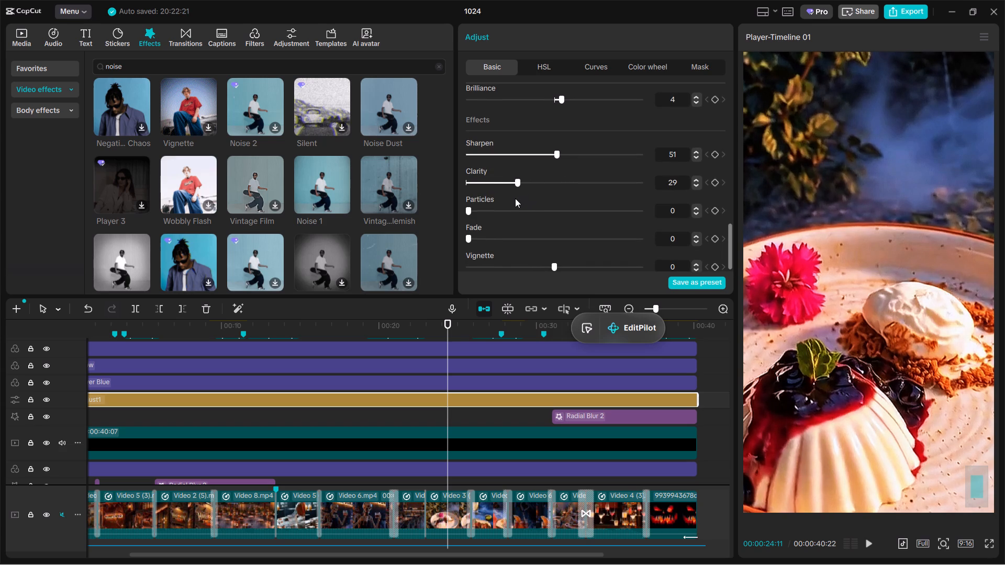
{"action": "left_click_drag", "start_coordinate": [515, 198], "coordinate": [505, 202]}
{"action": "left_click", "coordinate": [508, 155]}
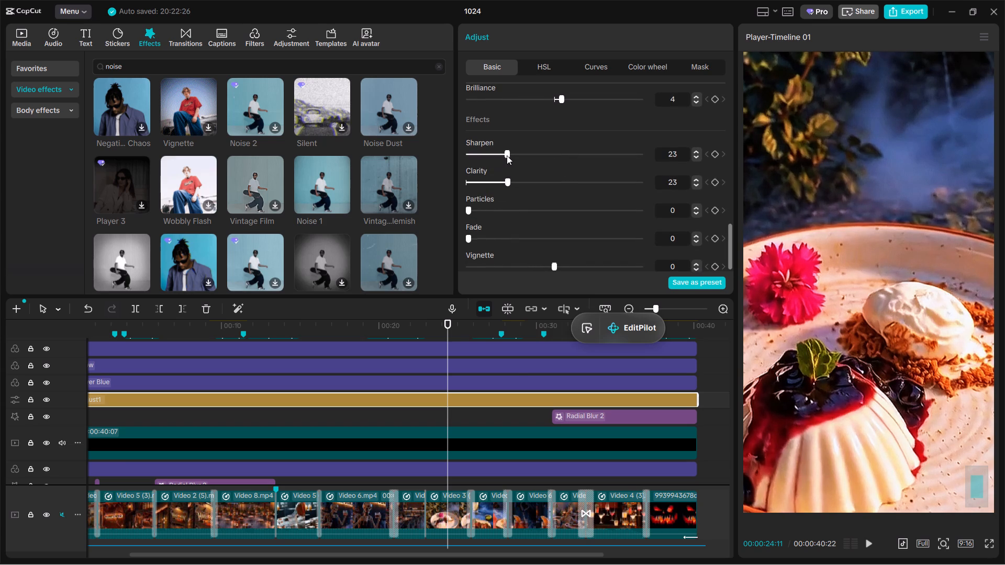
Play the "Come Dressed in Your Spookiest Halloween Look!" section to check the sharpened picture.
{"action": "scroll", "coordinate": [505, 383], "scroll_direction": "down", "scroll_amount": 3, "text": "ctrl"}
{"action": "left_click", "coordinate": [396, 419]}
{"action": "left_click", "coordinate": [360, 411]}
{"action": "key", "text": "space"}
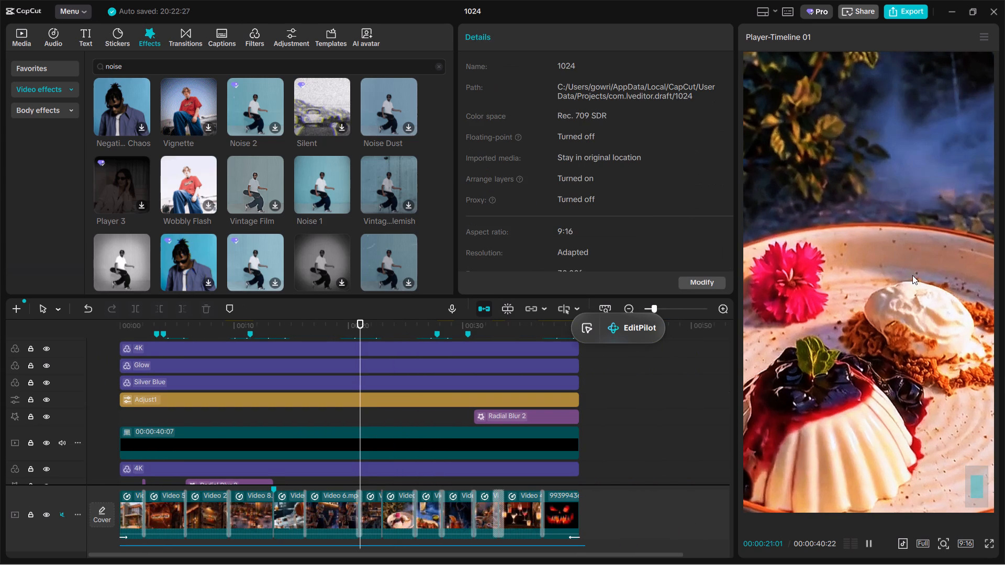
{"action": "scroll", "coordinate": [910, 278], "scroll_direction": "down", "scroll_amount": 1, "text": "ctrl"}
{"action": "key", "text": "Escape"}
{"action": "scroll", "coordinate": [914, 279], "scroll_direction": "down", "scroll_amount": 1, "text": "ctrl"}
{"action": "scroll", "coordinate": [196, 434], "scroll_direction": "down", "scroll_amount": 3, "text": "ctrl"}
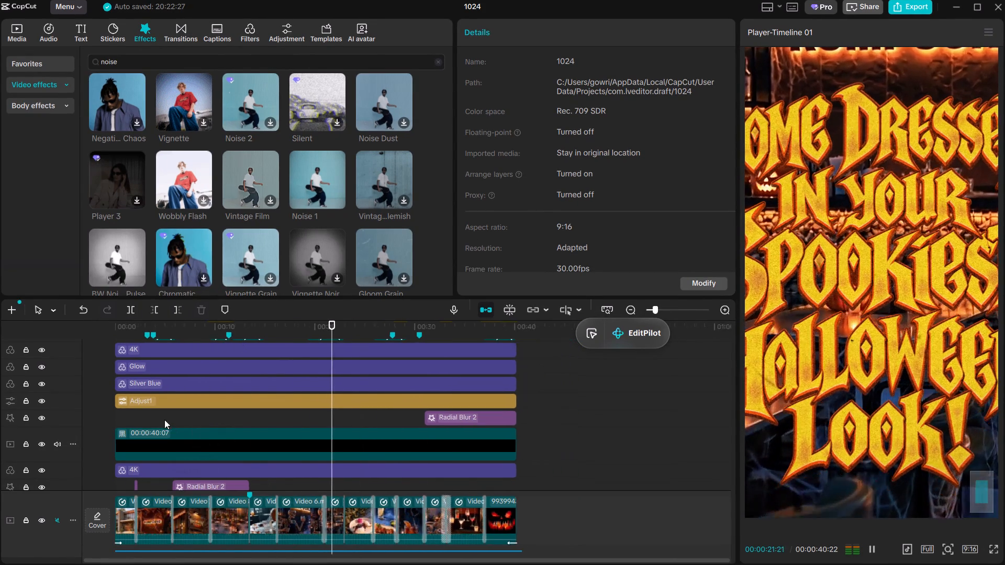
Play the video from its beginning through to the dessert clip, using the full-screen preview for the opening title.
{"action": "scroll", "coordinate": [164, 420], "scroll_direction": "down", "scroll_amount": 1, "text": "ctrl"}
{"action": "left_click", "coordinate": [158, 416]}
{"action": "left_click_drag", "start_coordinate": [158, 416], "coordinate": [68, 427]}
{"action": "scroll", "coordinate": [898, 312], "scroll_direction": "down", "scroll_amount": 4, "text": "ctrl"}
{"action": "key", "text": "space"}
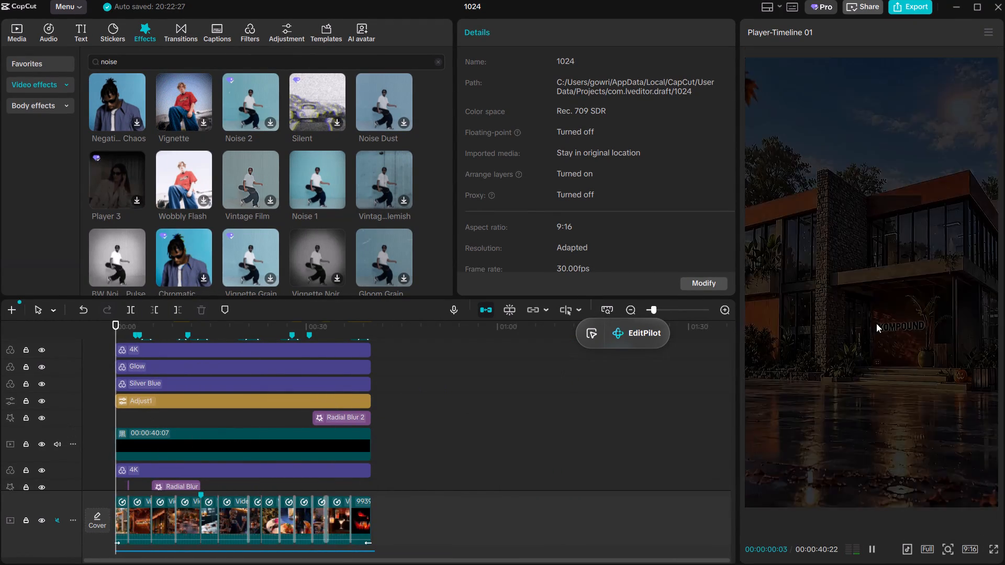
{"action": "key", "text": "space"}
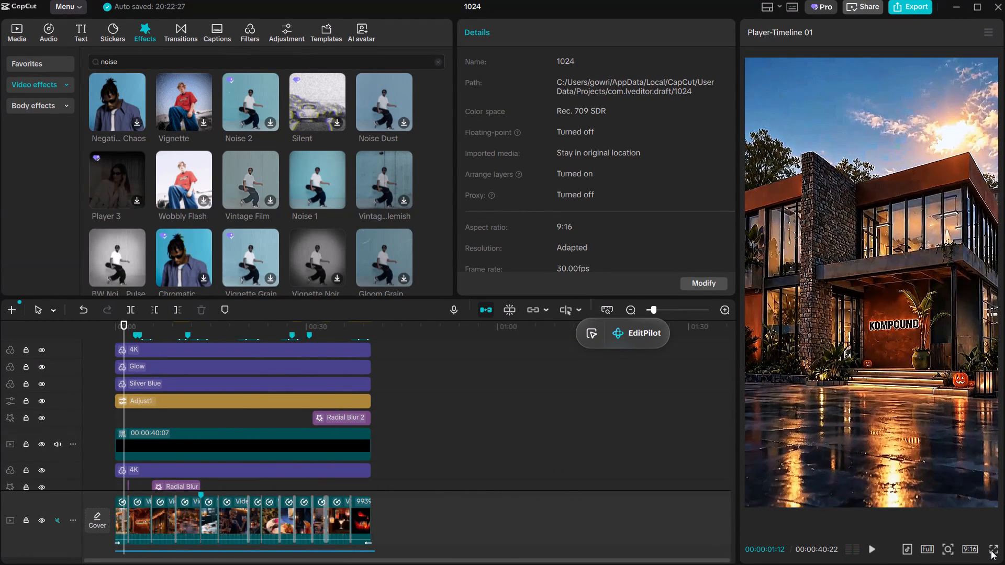
{"action": "left_click", "coordinate": [991, 550]}
{"action": "key", "text": "space"}
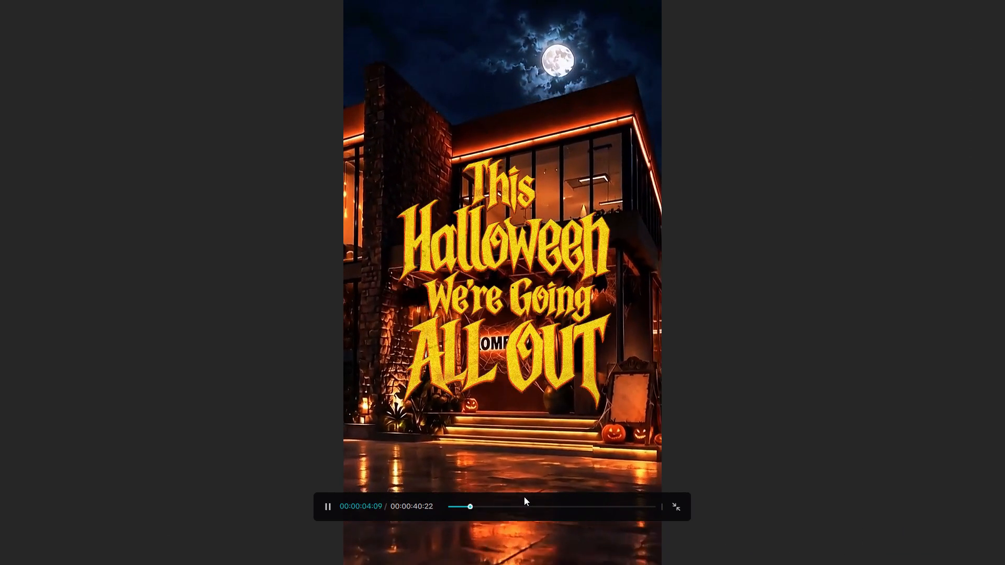
{"action": "key", "text": "Escape"}
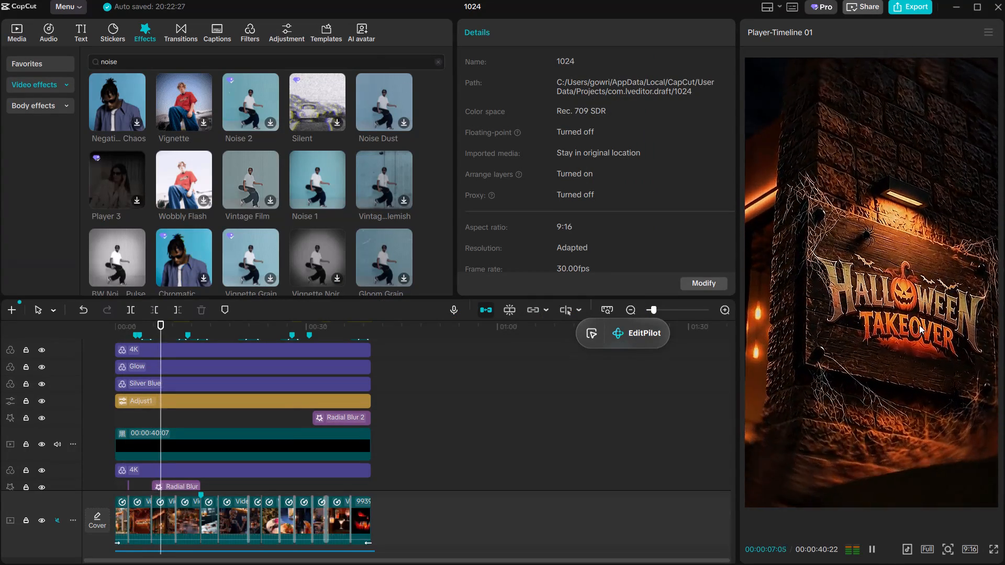
{"action": "scroll", "coordinate": [915, 350], "scroll_direction": "down", "scroll_amount": 5, "text": "ctrl"}
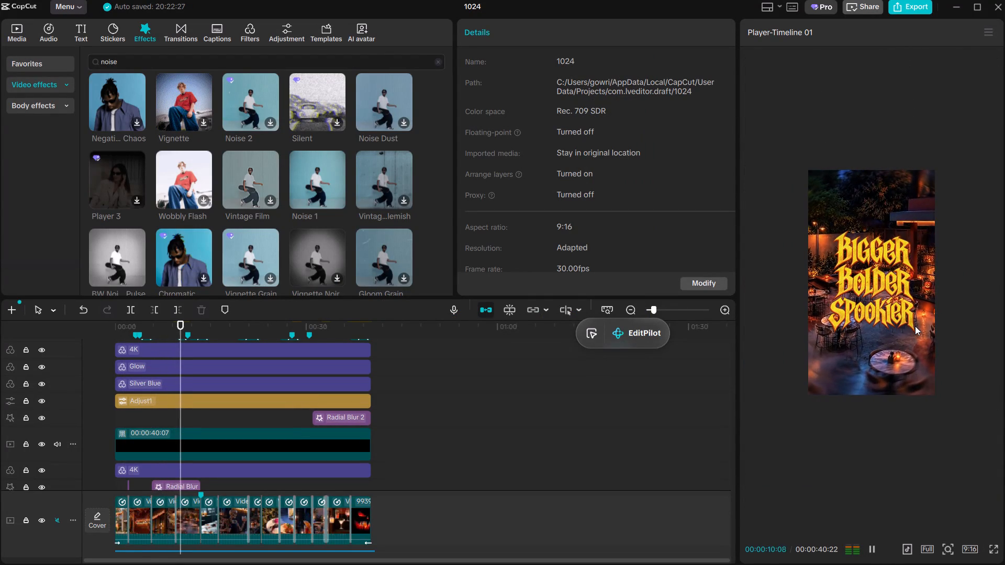
{"action": "scroll", "coordinate": [915, 326], "scroll_direction": "up", "scroll_amount": 1, "text": "ctrl"}
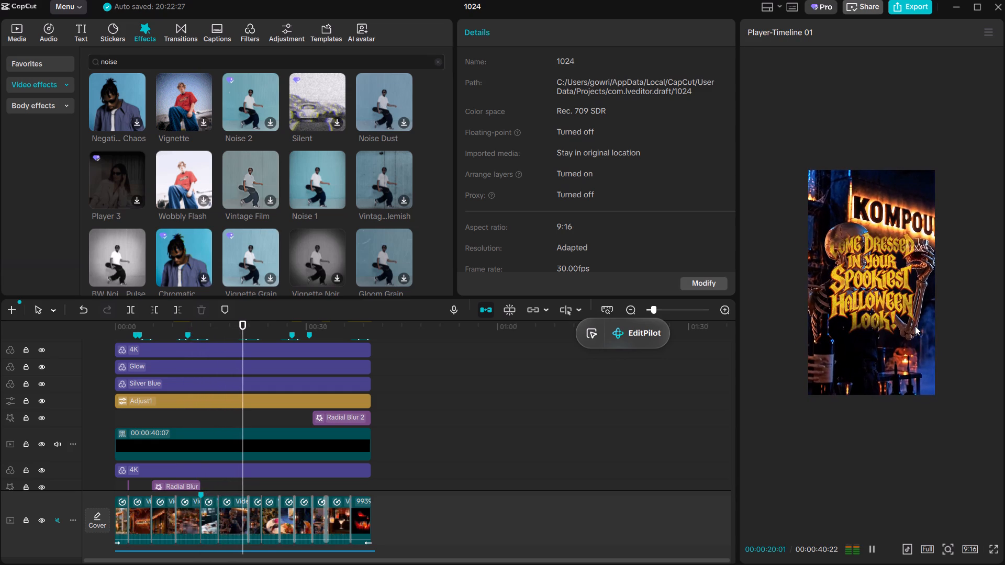
{"action": "scroll", "coordinate": [548, 353], "scroll_direction": "up", "scroll_amount": 3, "text": "ctrl"}
{"action": "scroll", "coordinate": [334, 422], "scroll_direction": "up", "scroll_amount": 3, "text": "ctrl"}
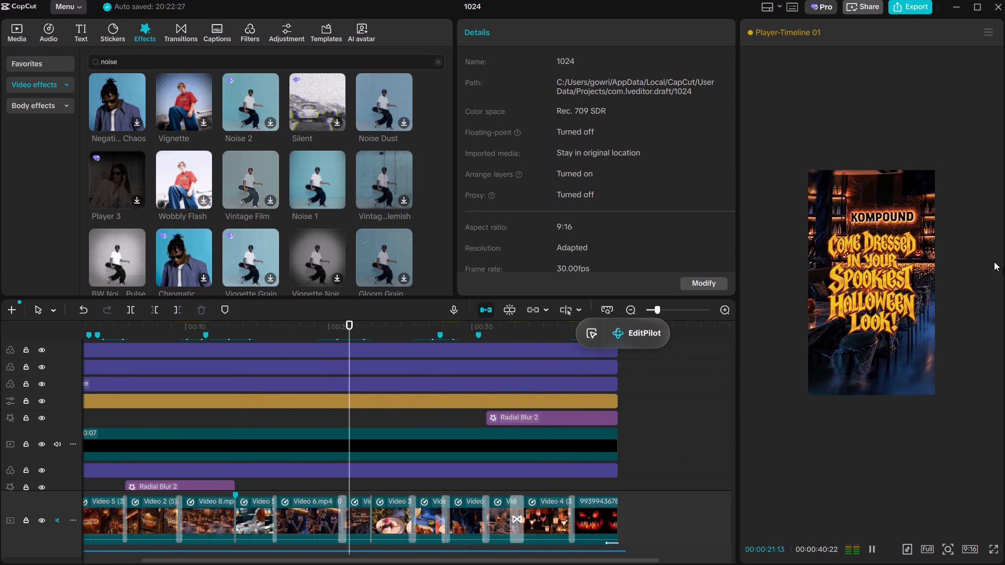
{"action": "scroll", "coordinate": [930, 261], "scroll_direction": "up", "scroll_amount": 2, "text": "ctrl"}
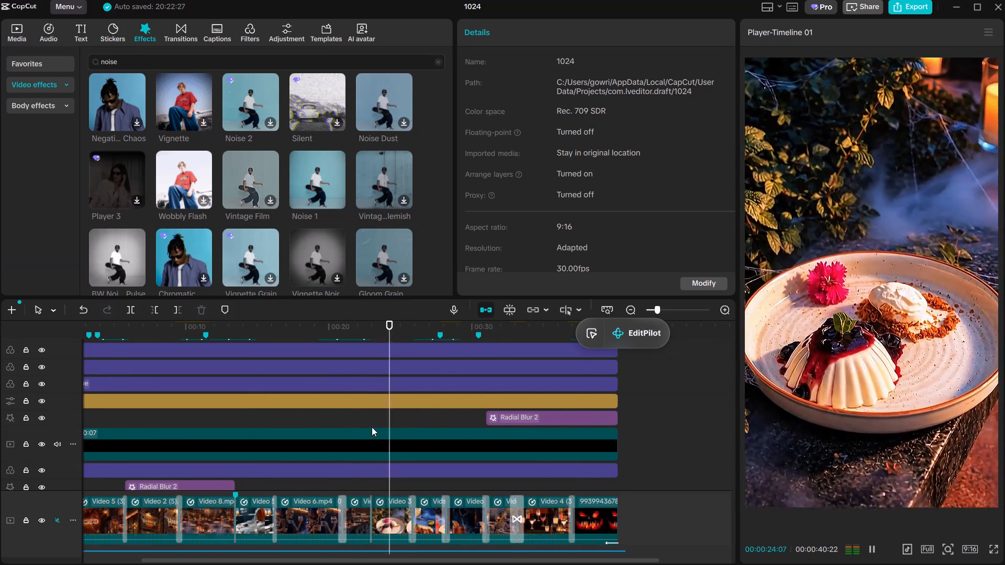
Replay from the end of the "Come Dressed" title through the dessert clip to the "October 31st" title.
{"action": "left_click", "coordinate": [366, 423]}
{"action": "key", "text": "space"}
{"action": "scroll", "coordinate": [366, 422], "scroll_direction": "up", "scroll_amount": 2}
{"action": "scroll", "coordinate": [366, 422], "scroll_direction": "down", "scroll_amount": 2}
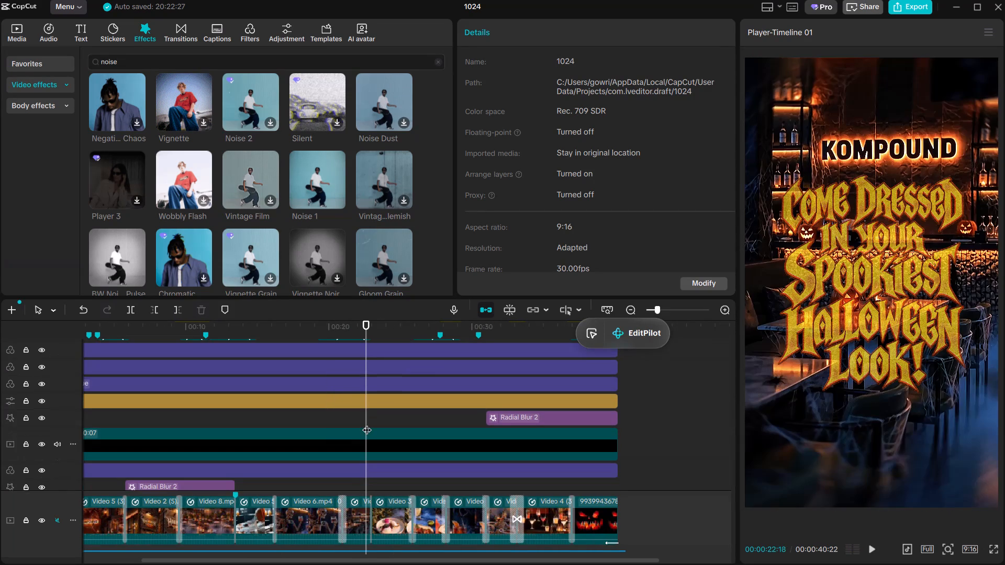
{"action": "key", "text": "space"}
{"action": "scroll", "coordinate": [367, 423], "scroll_direction": "down", "scroll_amount": 4}
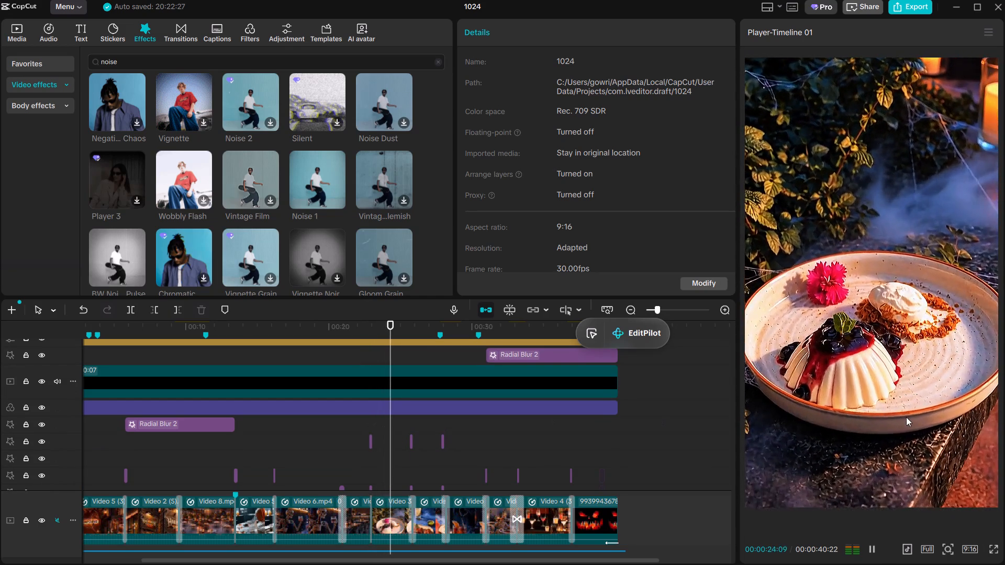
{"action": "scroll", "coordinate": [413, 368], "scroll_direction": "up", "scroll_amount": 1}
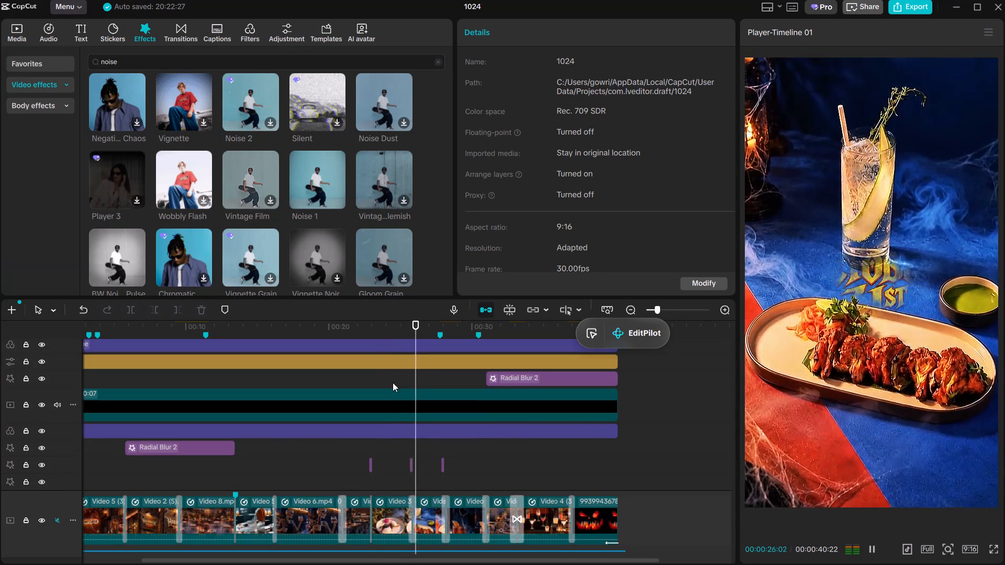
Reduce the Adjust1 adjustment layer's Sharpen to 8 and Clarity to 10, with the dessert clip in the preview.
{"action": "left_click", "coordinate": [393, 382]}
{"action": "left_click", "coordinate": [397, 360]}
{"action": "scroll", "coordinate": [534, 151], "scroll_direction": "down", "scroll_amount": 2}
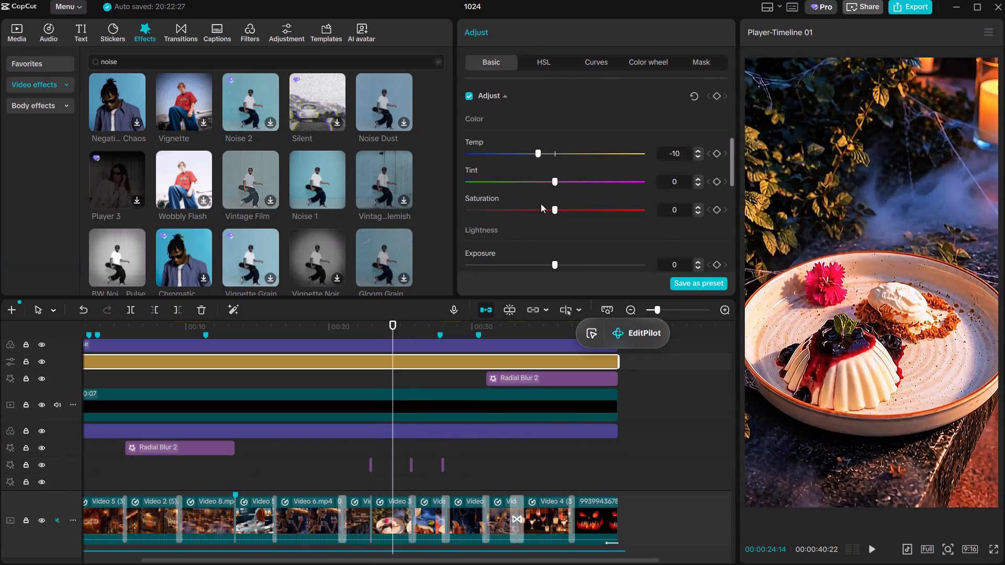
{"action": "scroll", "coordinate": [528, 224], "scroll_direction": "down", "scroll_amount": 1}
{"action": "scroll", "coordinate": [497, 128], "scroll_direction": "down", "scroll_amount": 4}
{"action": "scroll", "coordinate": [526, 259], "scroll_direction": "down", "scroll_amount": 1}
{"action": "left_click_drag", "start_coordinate": [500, 179], "coordinate": [490, 182]}
{"action": "scroll", "coordinate": [490, 167], "scroll_direction": "down", "scroll_amount": 1}
{"action": "left_click", "coordinate": [493, 150]}
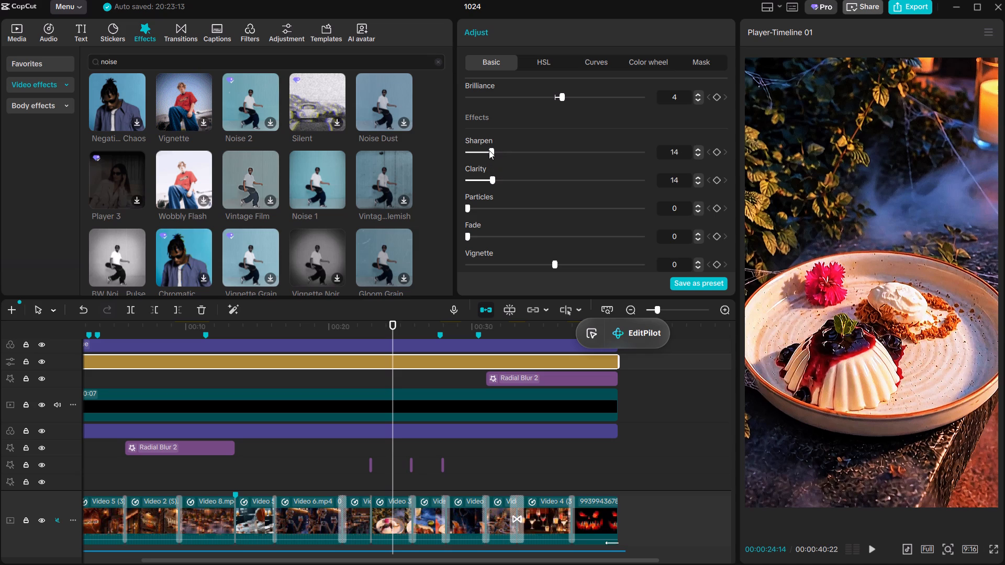
{"action": "left_click", "coordinate": [489, 150]}
{"action": "left_click", "coordinate": [488, 178]}
{"action": "left_click", "coordinate": [481, 157]}
{"action": "left_click", "coordinate": [484, 179]}
{"action": "scroll", "coordinate": [481, 194], "scroll_direction": "down", "scroll_amount": 1}
Play from the dessert clip past the "October 31st" title into the orange cocktail clip to check the softened adjustment.
{"action": "left_click", "coordinate": [382, 454]}
{"action": "key", "text": "space"}
{"action": "scroll", "coordinate": [861, 356], "scroll_direction": "down", "scroll_amount": 3, "text": "ctrl"}
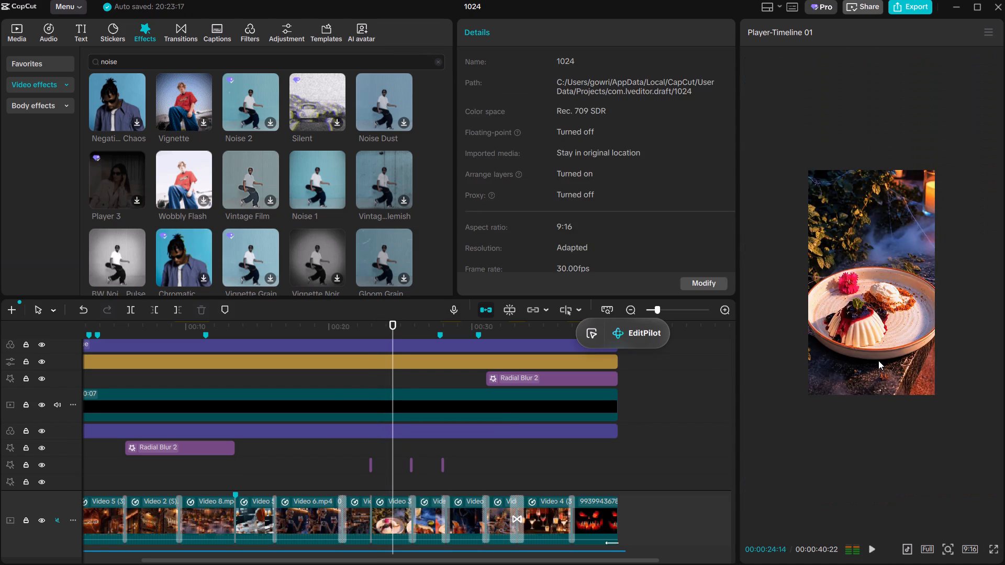
{"action": "scroll", "coordinate": [878, 360], "scroll_direction": "down", "scroll_amount": 4, "text": "ctrl"}
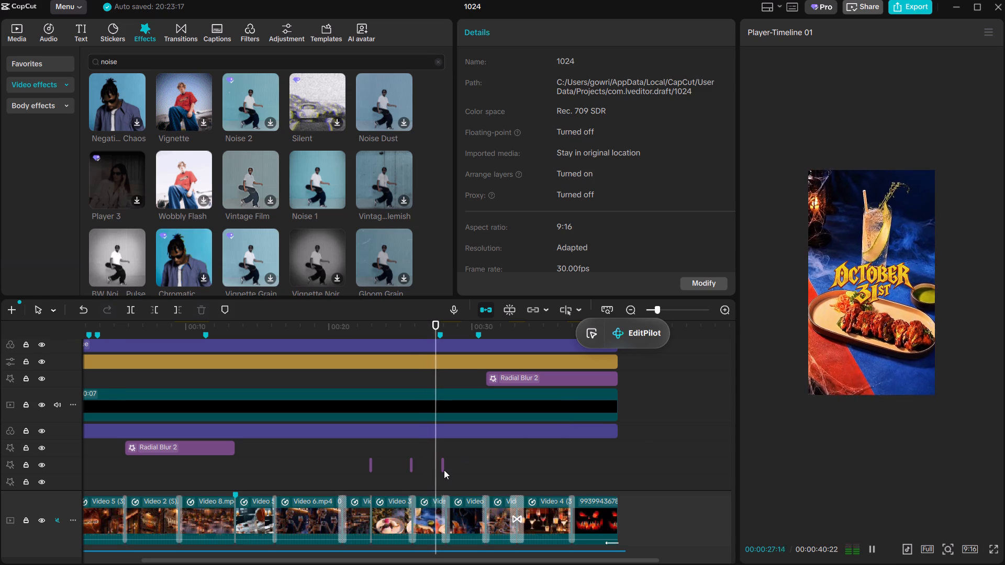
{"action": "scroll", "coordinate": [444, 470], "scroll_direction": "up", "scroll_amount": 6, "text": "ctrl"}
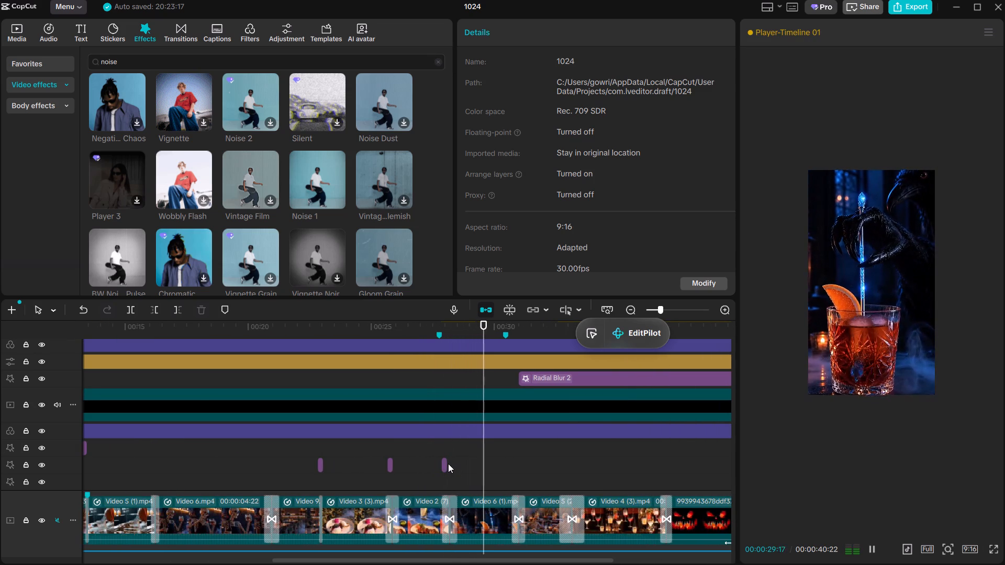
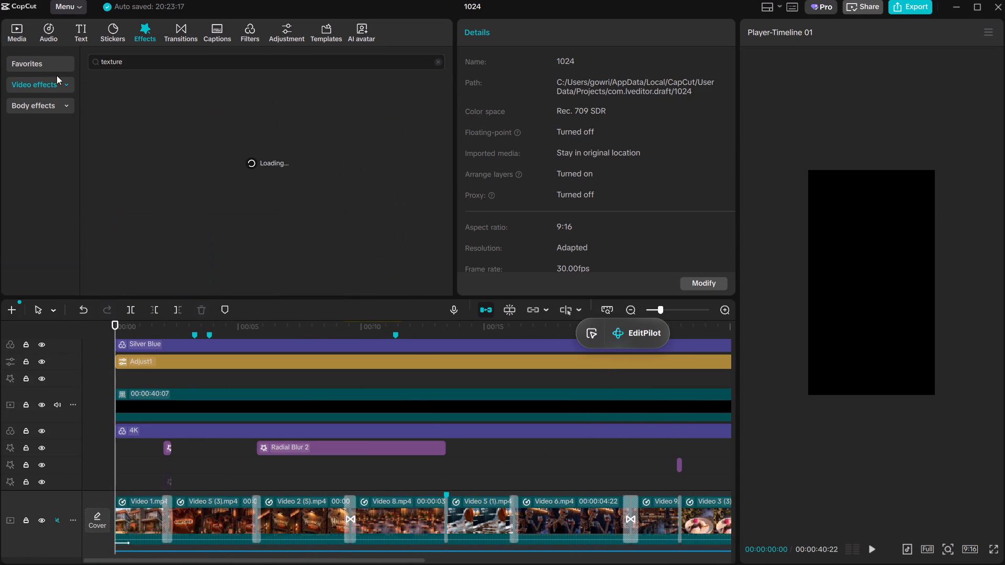
{"action": "scroll", "coordinate": [147, 491], "scroll_direction": "up", "scroll_amount": 5, "text": "ctrl"}
{"action": "scroll", "coordinate": [244, 505], "scroll_direction": "up", "scroll_amount": 1}
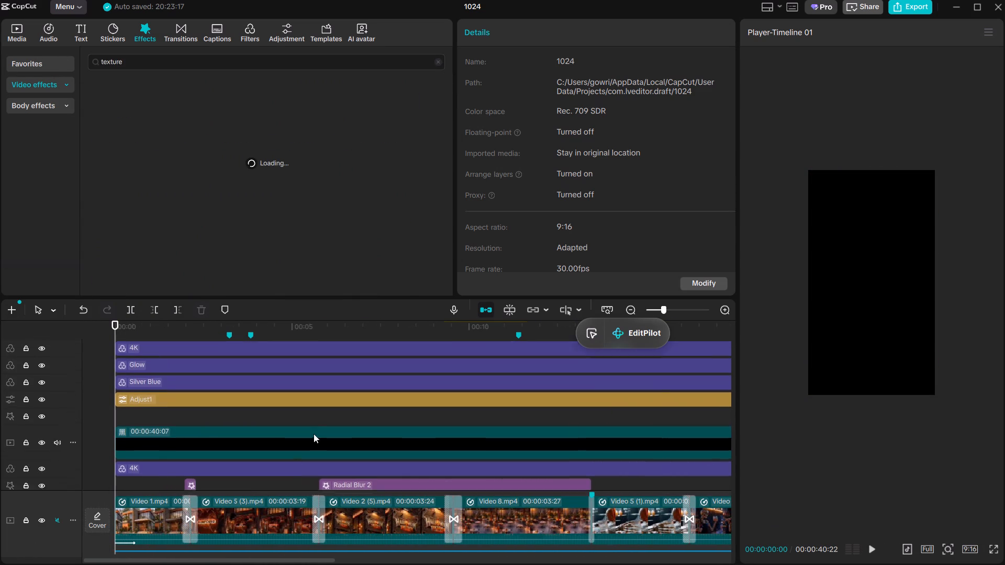
{"action": "scroll", "coordinate": [314, 434], "scroll_direction": "up", "scroll_amount": 1}
{"action": "left_click", "coordinate": [304, 333]}
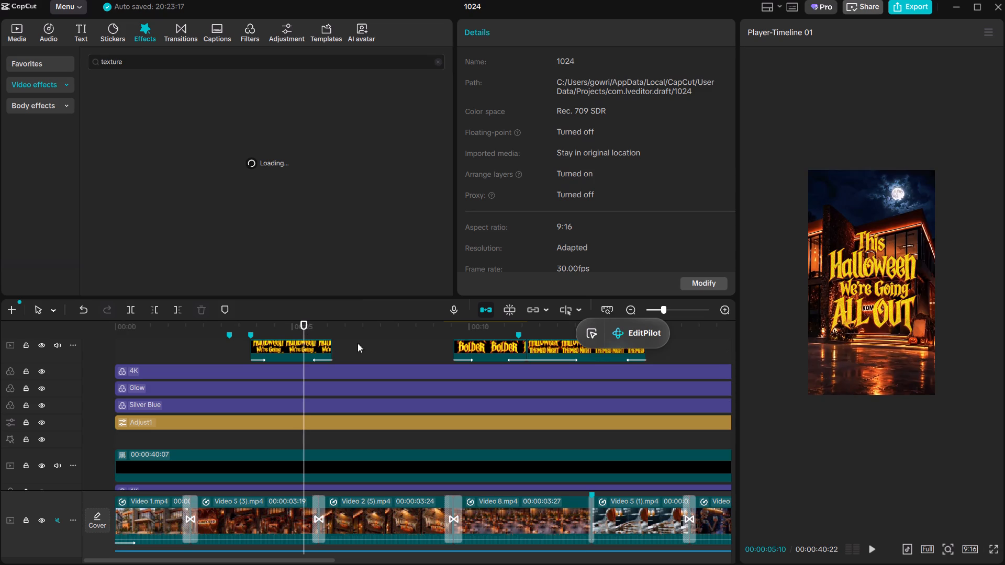
{"action": "scroll", "coordinate": [938, 313], "scroll_direction": "up", "scroll_amount": 4, "text": "ctrl"}
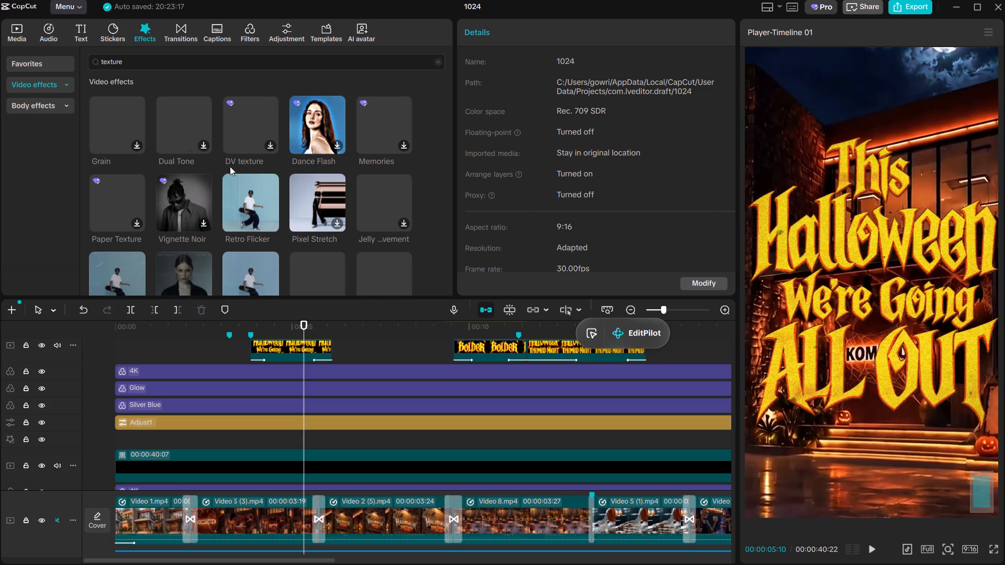
Search the video effects for "dot texture" and examine the opening title's surface up close.
{"action": "left_click", "coordinate": [99, 62]}
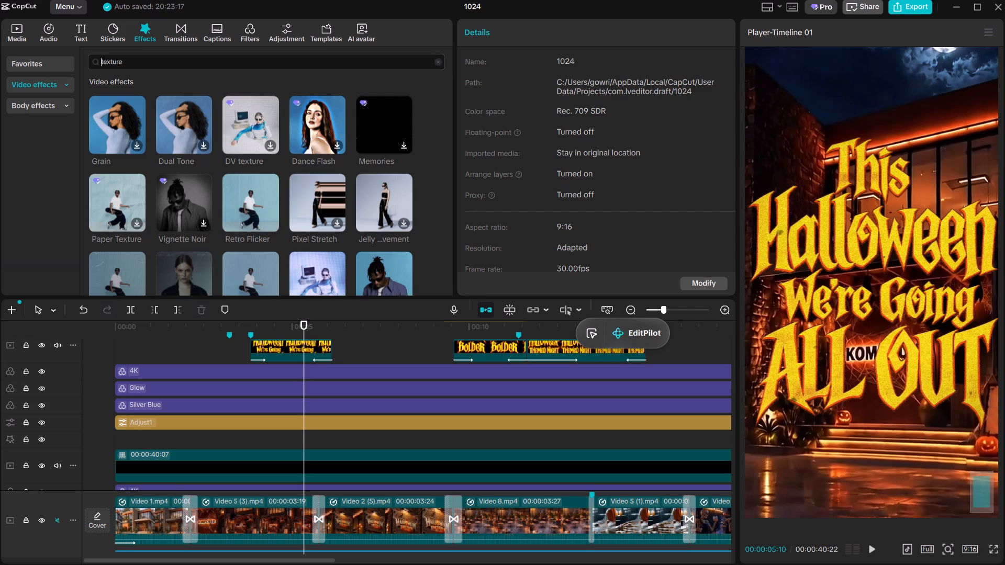
{"action": "type", "text": "dot"}
{"action": "key", "text": "space"}
{"action": "key", "text": "Return"}
{"action": "scroll", "coordinate": [835, 363], "scroll_direction": "up", "scroll_amount": 5, "text": "ctrl"}
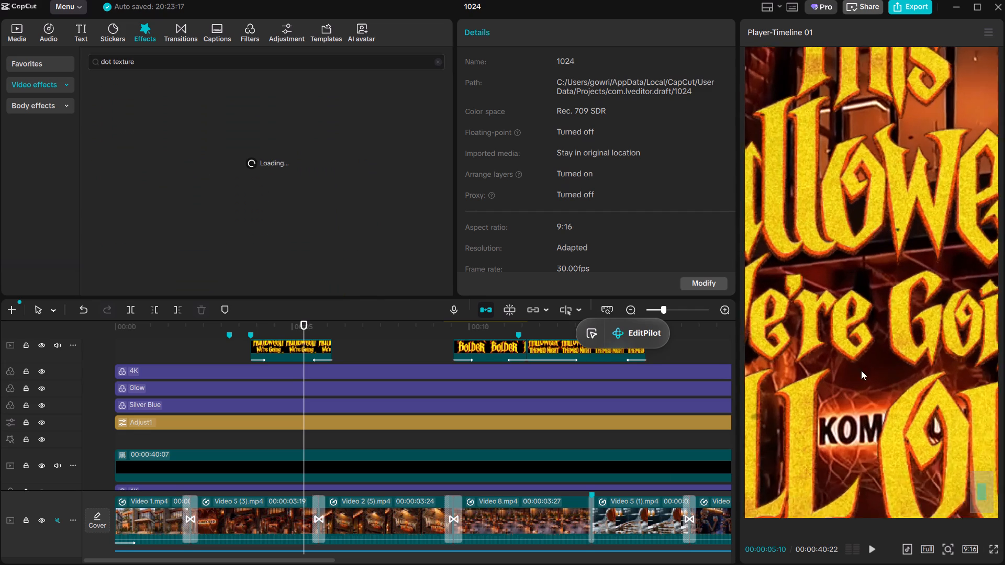
{"action": "scroll", "coordinate": [861, 370], "scroll_direction": "up", "scroll_amount": 2, "text": "ctrl"}
{"action": "scroll", "coordinate": [901, 389], "scroll_direction": "down", "scroll_amount": 4, "text": "ctrl"}
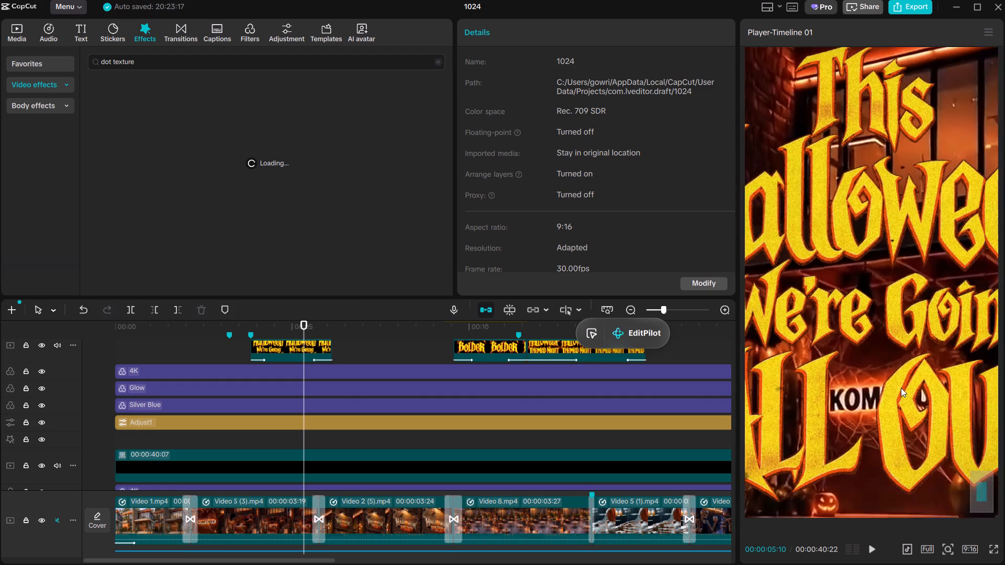
{"action": "scroll", "coordinate": [901, 388], "scroll_direction": "down", "scroll_amount": 8, "text": "ctrl"}
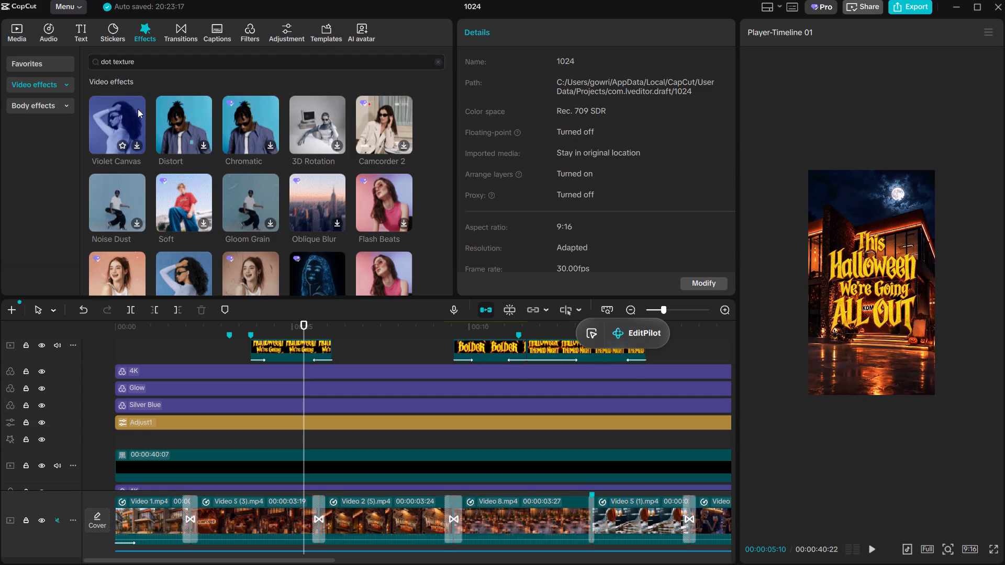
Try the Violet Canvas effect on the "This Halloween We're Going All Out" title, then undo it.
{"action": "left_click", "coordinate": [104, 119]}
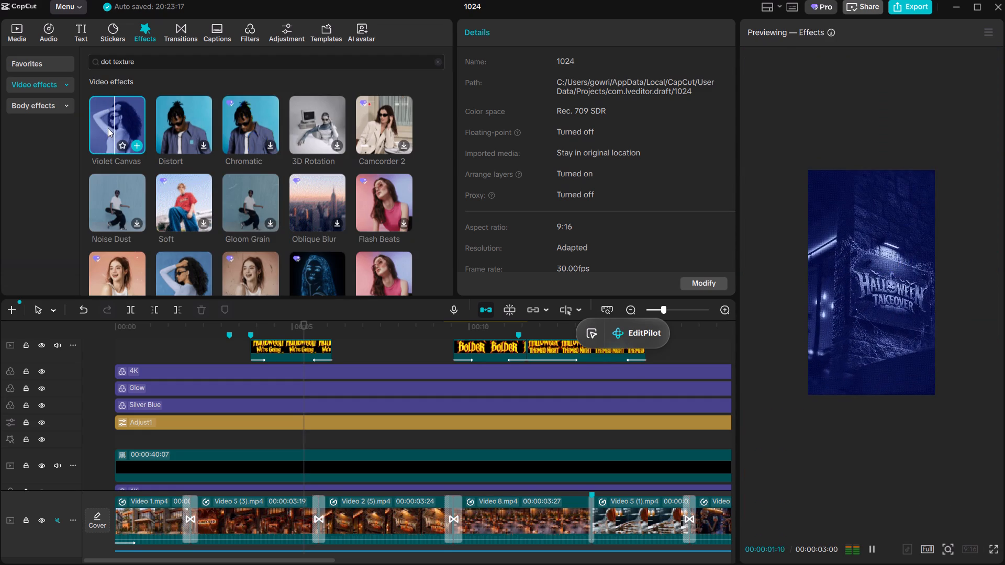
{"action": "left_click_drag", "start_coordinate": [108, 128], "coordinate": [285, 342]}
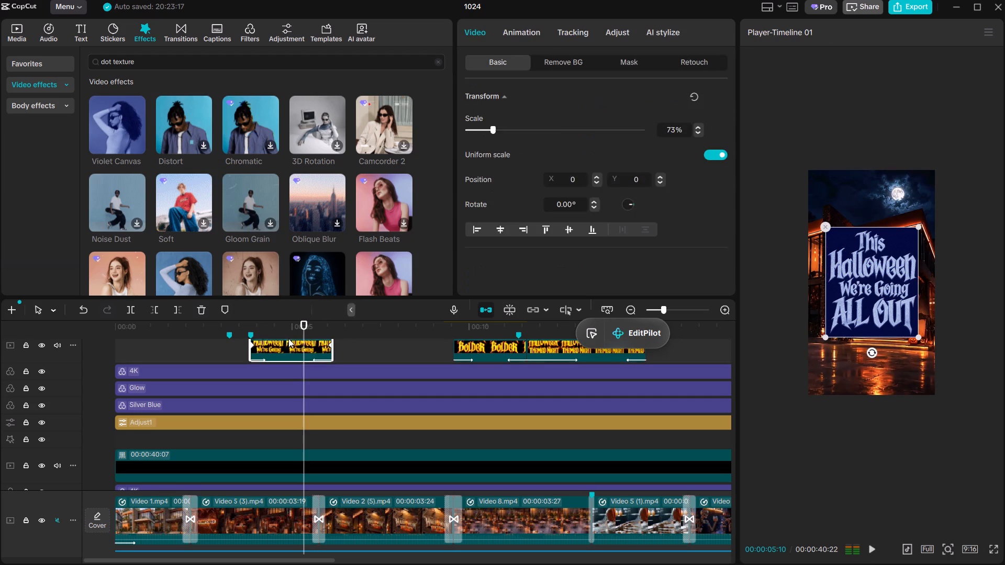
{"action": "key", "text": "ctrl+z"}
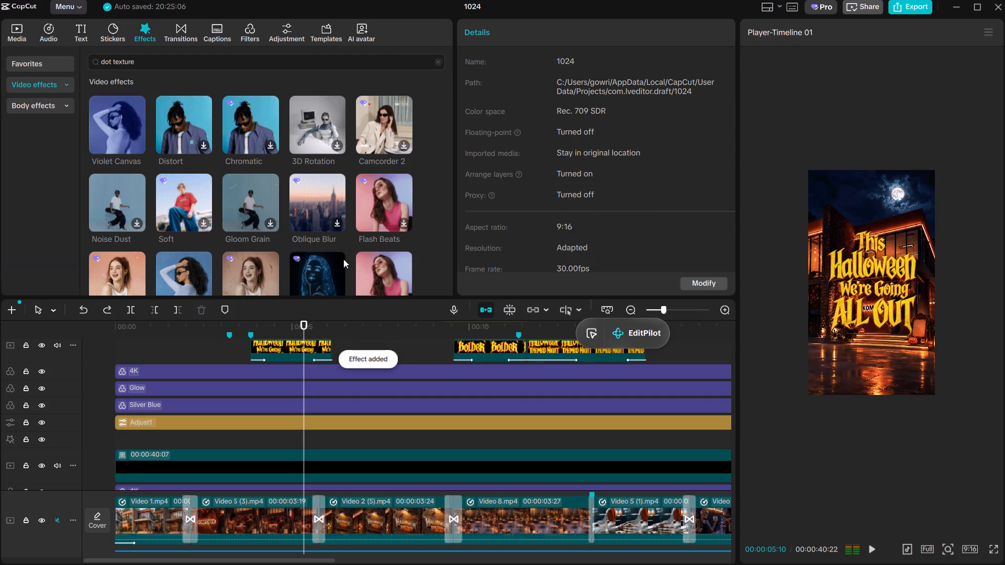
Apply the Chromatic effect to the "This Halloween We're Going All Out" title clip.
{"action": "left_click", "coordinate": [247, 121]}
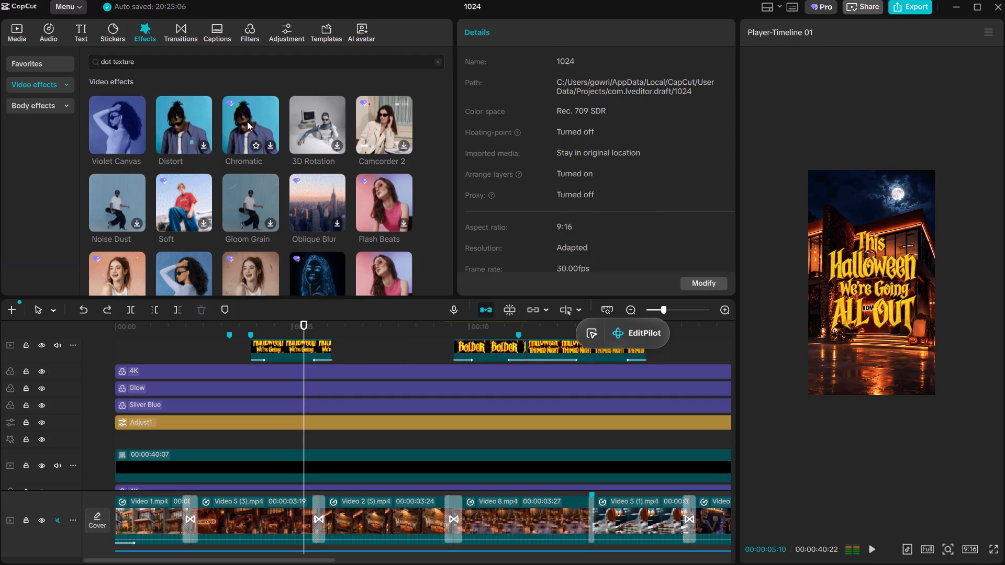
{"action": "left_click", "coordinate": [254, 121]}
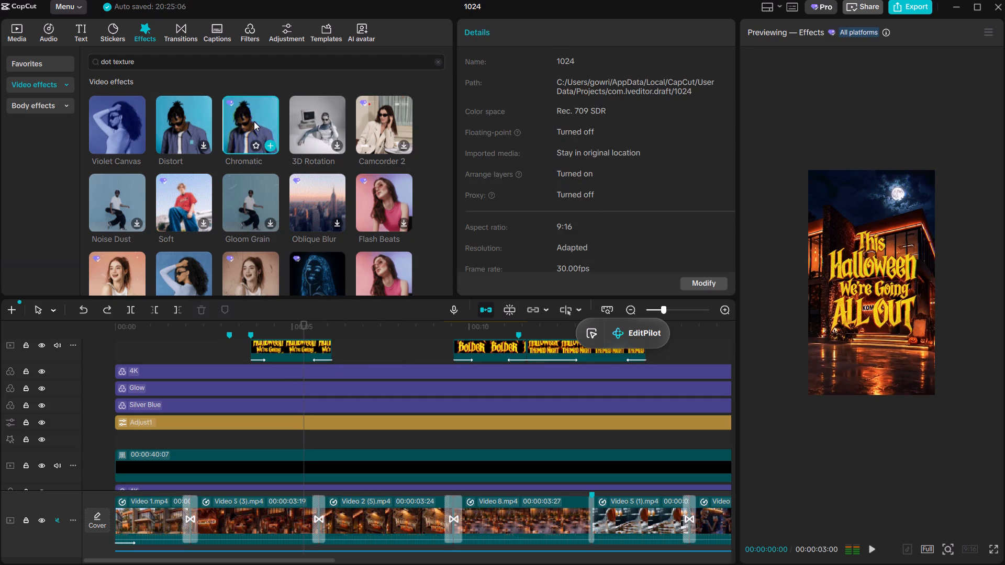
{"action": "left_click_drag", "start_coordinate": [254, 121], "coordinate": [260, 343]}
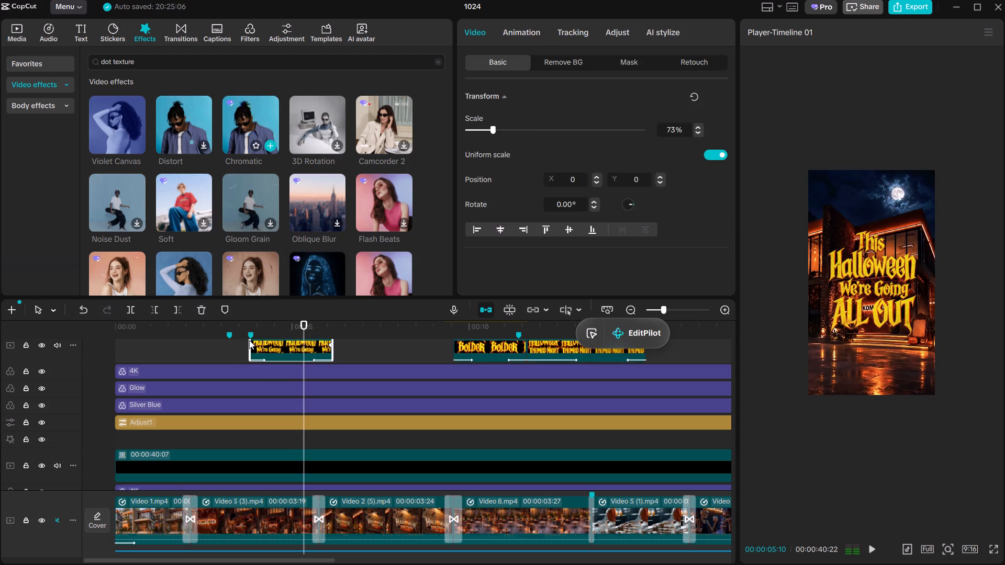
Play the "This Halloween We're Going All Out" title in the full-screen preview to check the Chromatic effect.
{"action": "left_click", "coordinate": [231, 343]}
{"action": "key", "text": "space"}
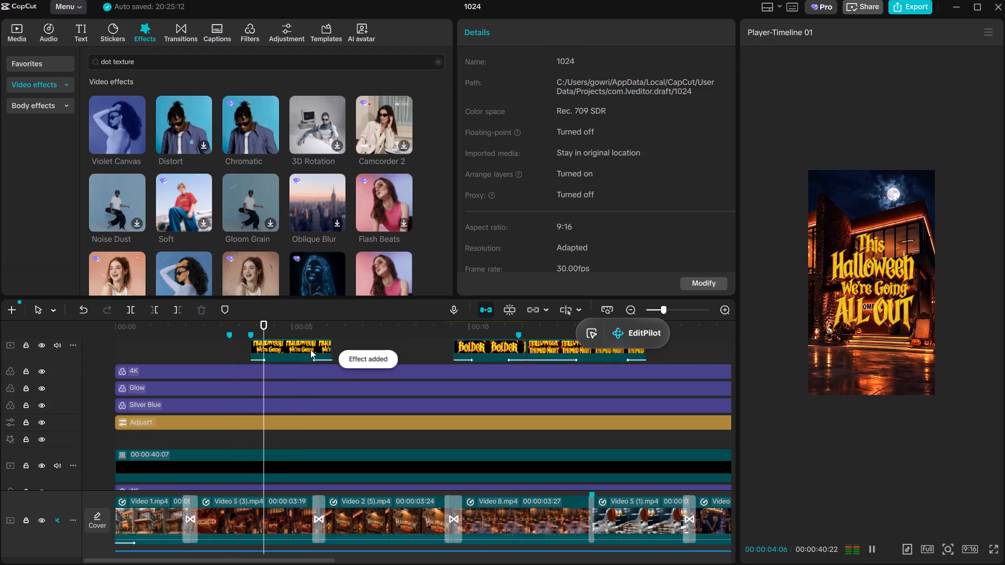
{"action": "key", "text": "space"}
{"action": "left_click", "coordinate": [996, 550]}
{"action": "key", "text": "space"}
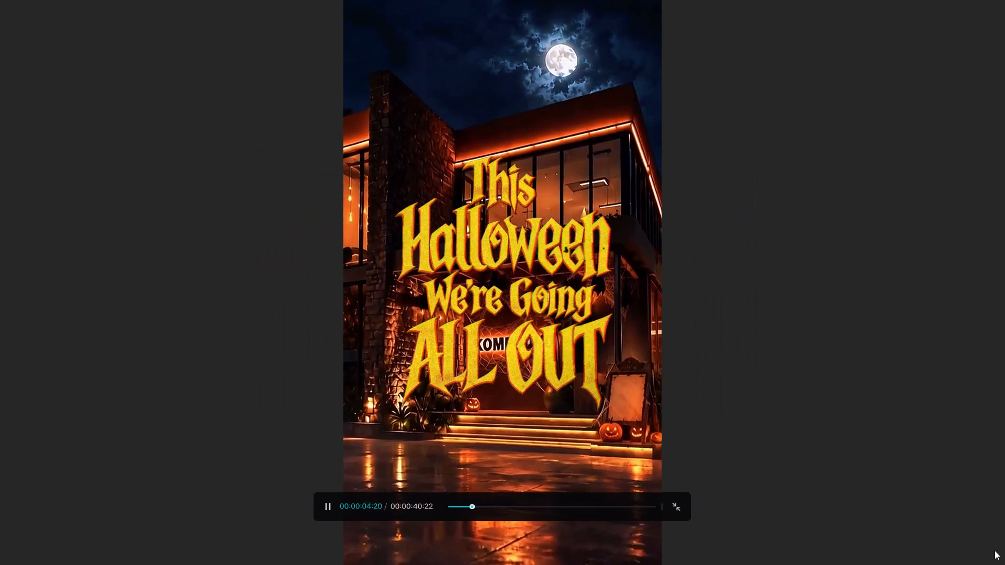
{"action": "key", "text": "space"}
{"action": "key", "text": "space"}
{"action": "key", "text": "space"}
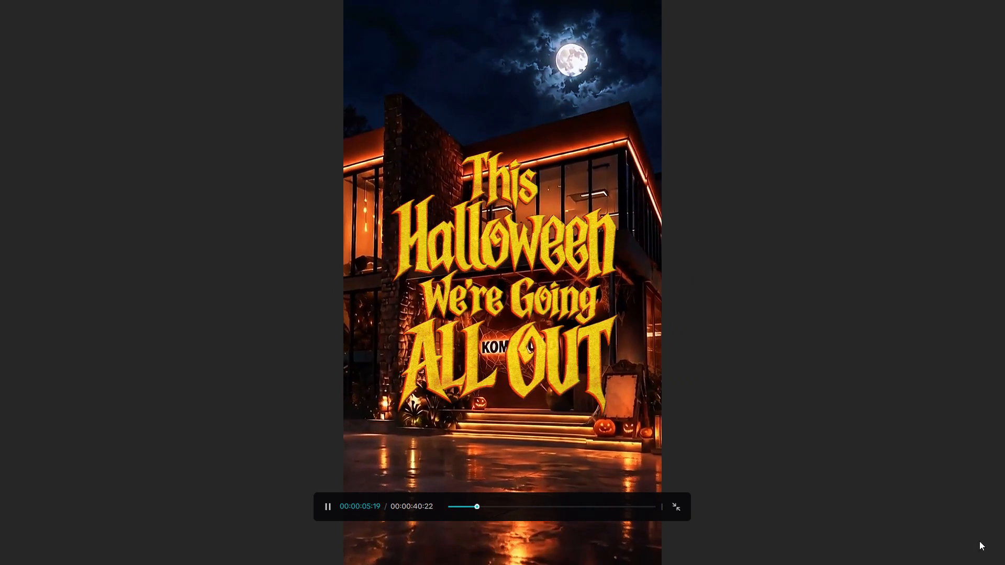
{"action": "key", "text": "Escape"}
{"action": "key", "text": "space"}
{"action": "key", "text": "space"}
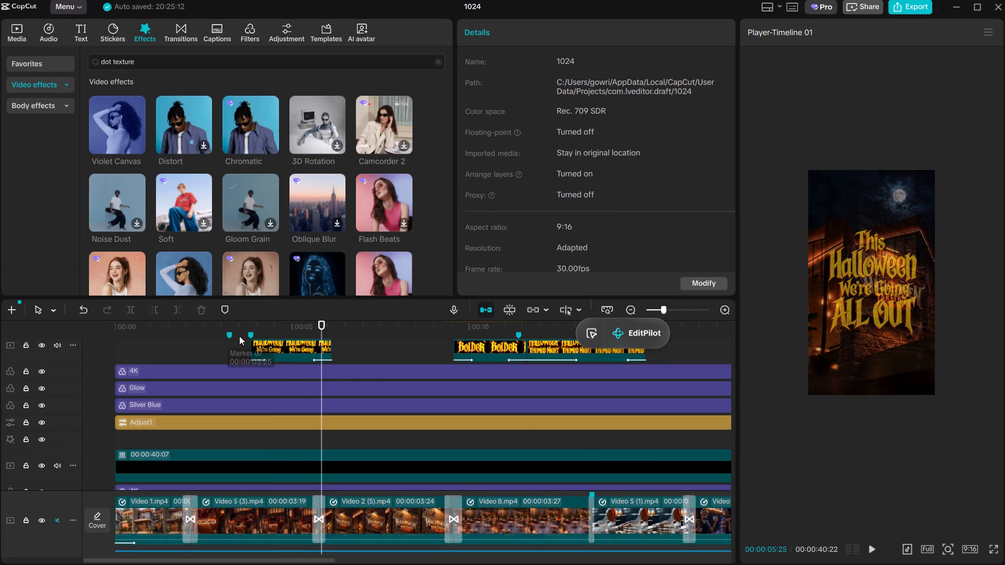
Set the opening title's Chromatic effect to Strength 53 and Speed 17.
{"action": "scroll", "coordinate": [248, 340], "scroll_direction": "up", "scroll_amount": 1}
{"action": "left_click", "coordinate": [256, 369]}
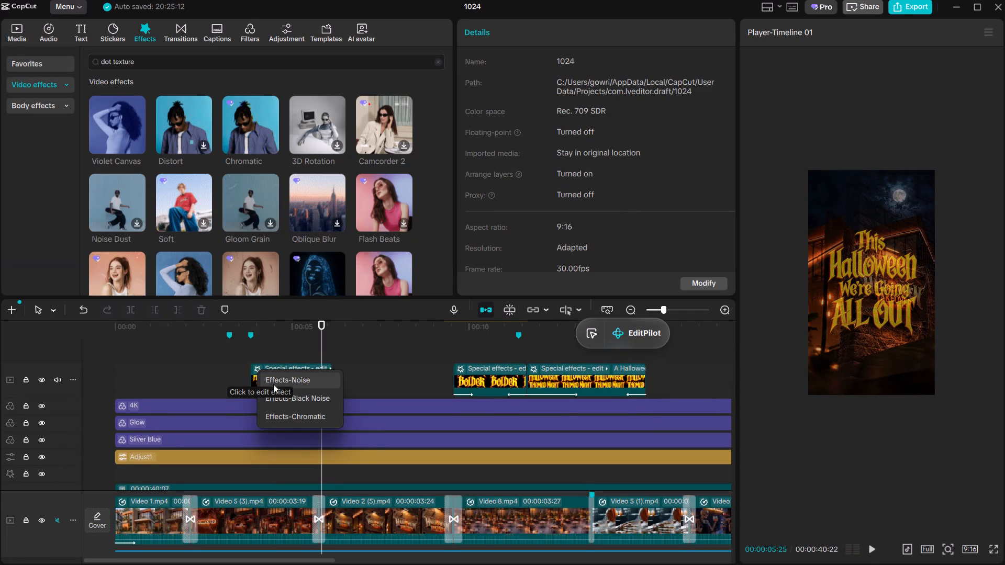
{"action": "left_click", "coordinate": [309, 412]}
{"action": "scroll", "coordinate": [766, 107], "scroll_direction": "up", "scroll_amount": 1}
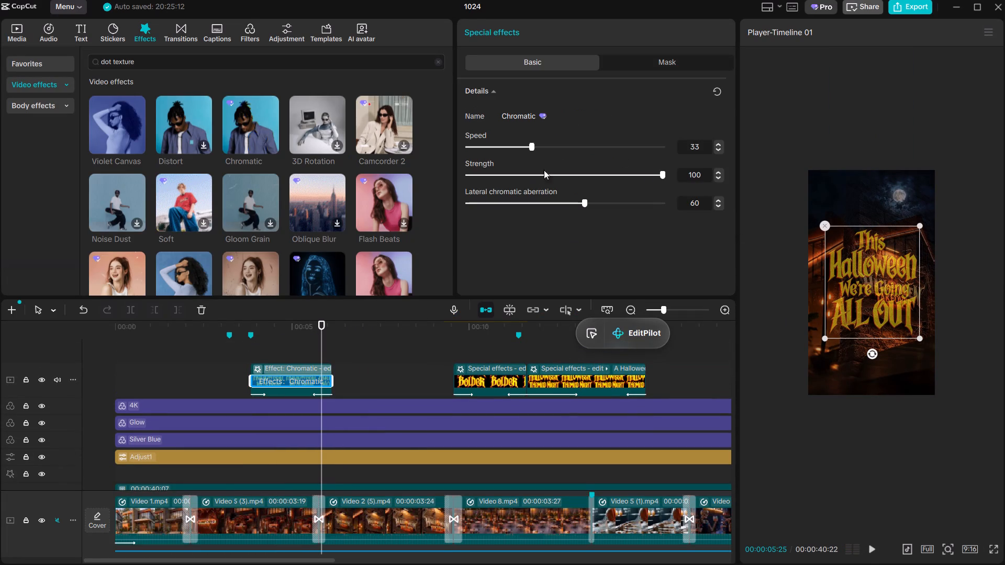
{"action": "left_click", "coordinate": [605, 177]}
{"action": "left_click_drag", "start_coordinate": [597, 176], "coordinate": [572, 179]}
{"action": "left_click", "coordinate": [500, 145]}
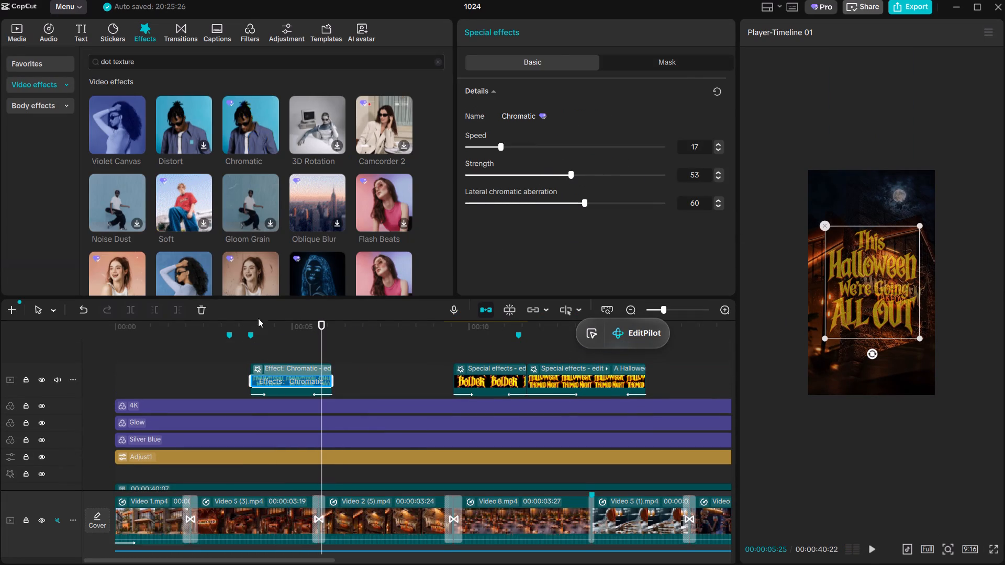
Replay the opening title with the adjusted Chromatic effect and review the effect's settings.
{"action": "left_click", "coordinate": [226, 371]}
{"action": "key", "text": "space"}
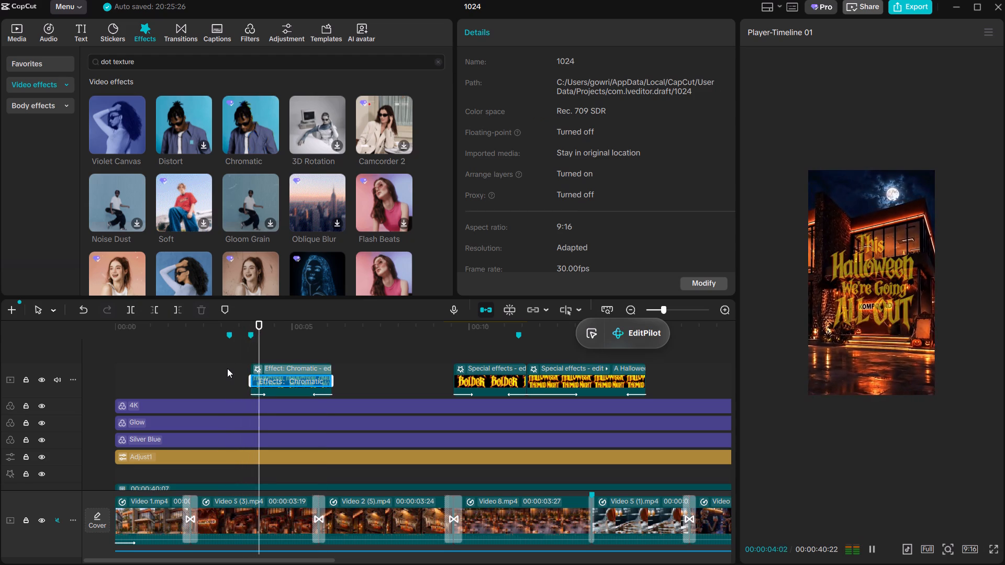
{"action": "key", "text": "space"}
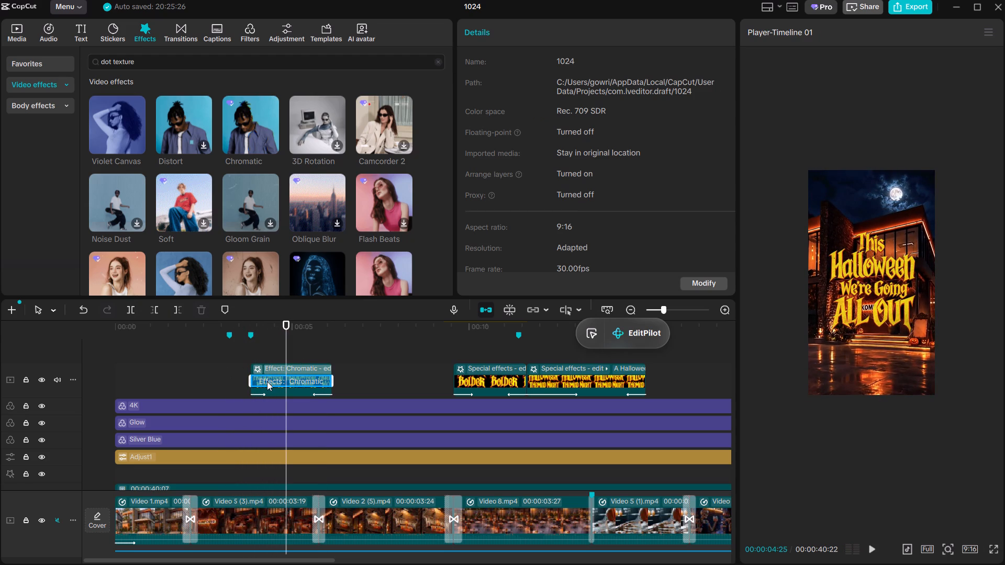
{"action": "left_click", "coordinate": [267, 381]}
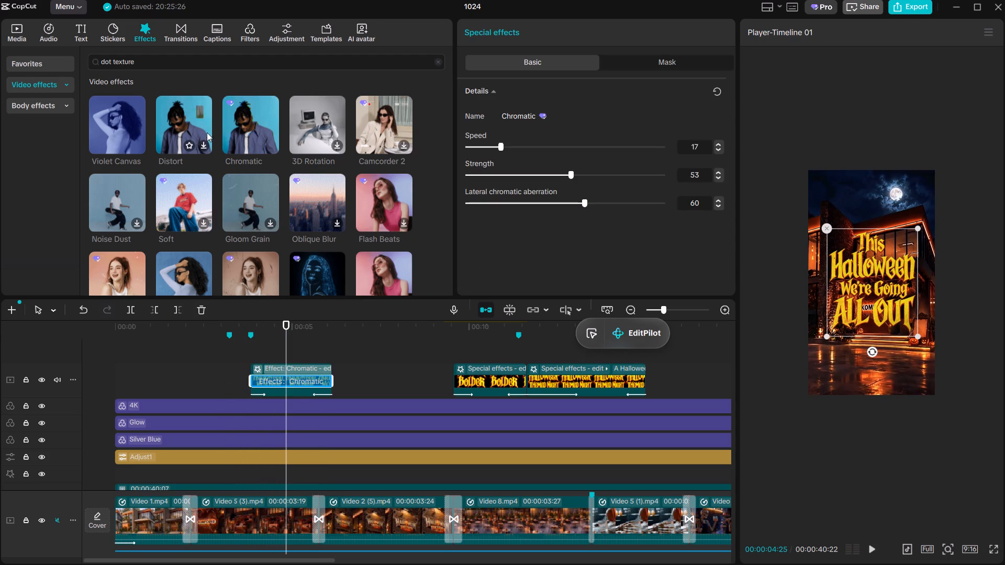
Apply the Chromatic effect to the "Bigger Bolder Spookier" title clip with Strength 53 and Speed 27.
{"action": "left_click_drag", "start_coordinate": [255, 125], "coordinate": [480, 371]}
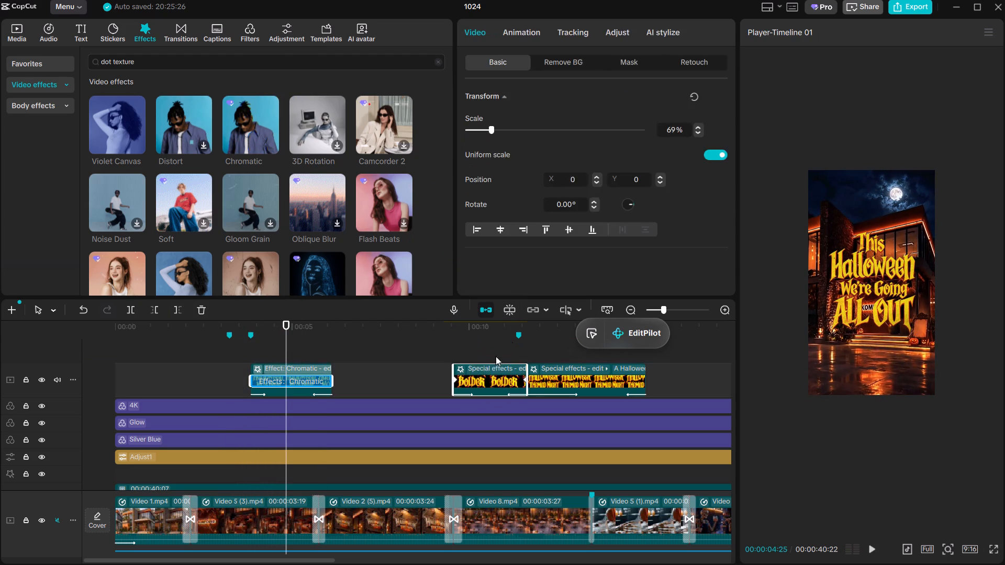
{"action": "left_click", "coordinate": [555, 177]}
{"action": "left_click_drag", "start_coordinate": [556, 177], "coordinate": [571, 181]}
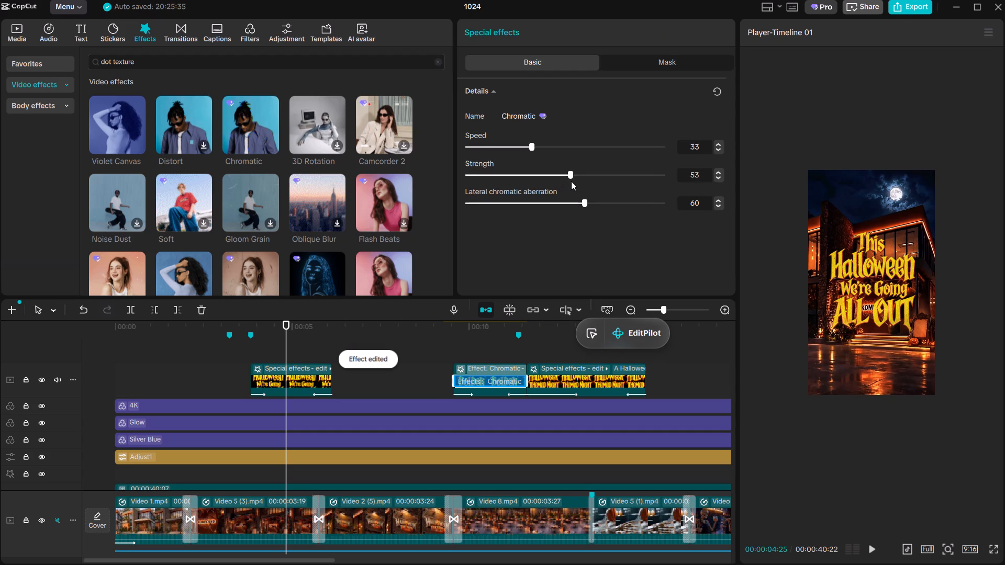
{"action": "left_click_drag", "start_coordinate": [571, 181], "coordinate": [572, 182]}
{"action": "left_click", "coordinate": [536, 146]}
{"action": "left_click_drag", "start_coordinate": [536, 146], "coordinate": [521, 149]}
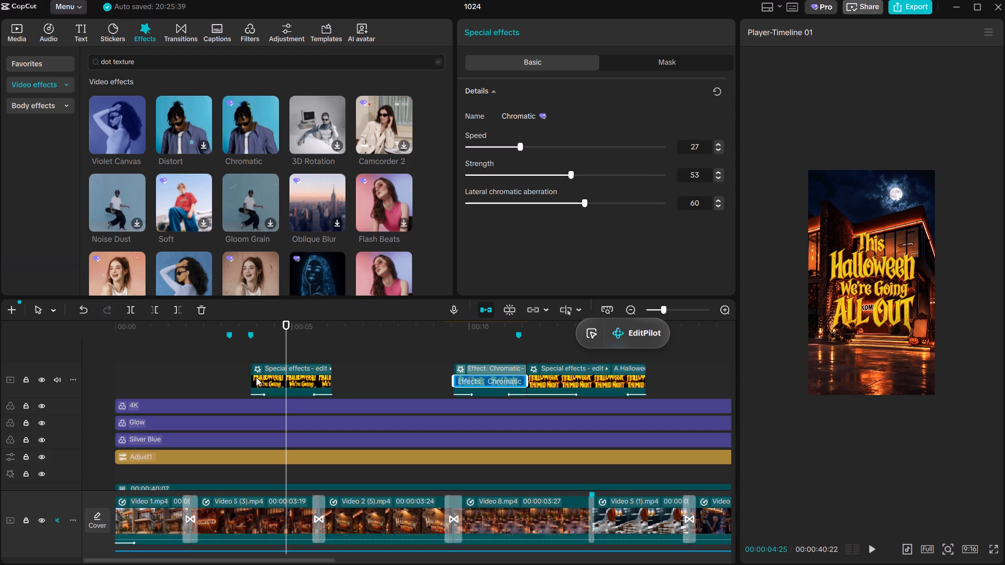
Apply the Chromatic effect to the "A Halloween Themed Night Like No Other" title clip with Strength 47 and Speed 20.
{"action": "left_click_drag", "start_coordinate": [245, 120], "coordinate": [595, 380]}
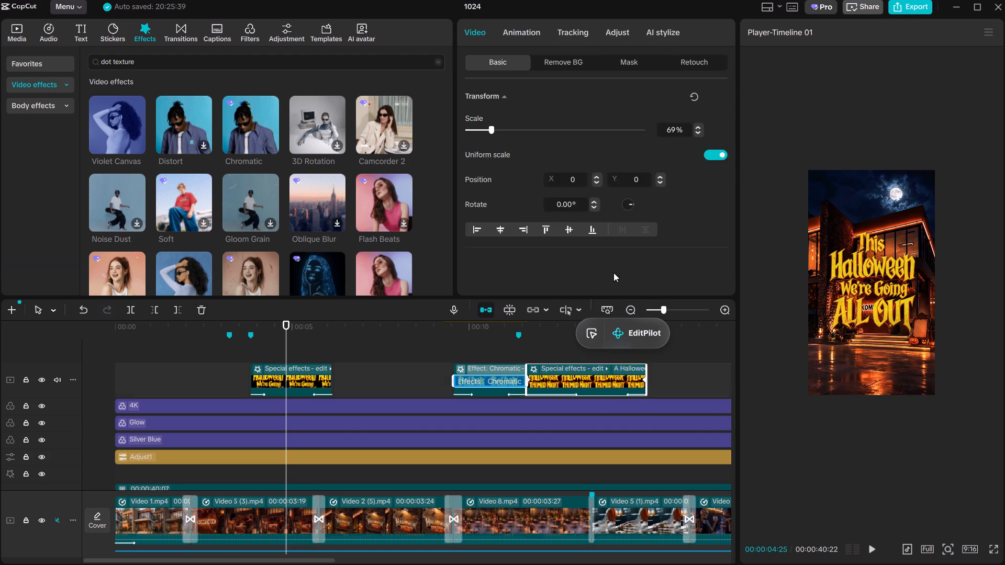
{"action": "left_click", "coordinate": [548, 177]}
{"action": "left_click_drag", "start_coordinate": [549, 177], "coordinate": [562, 183]}
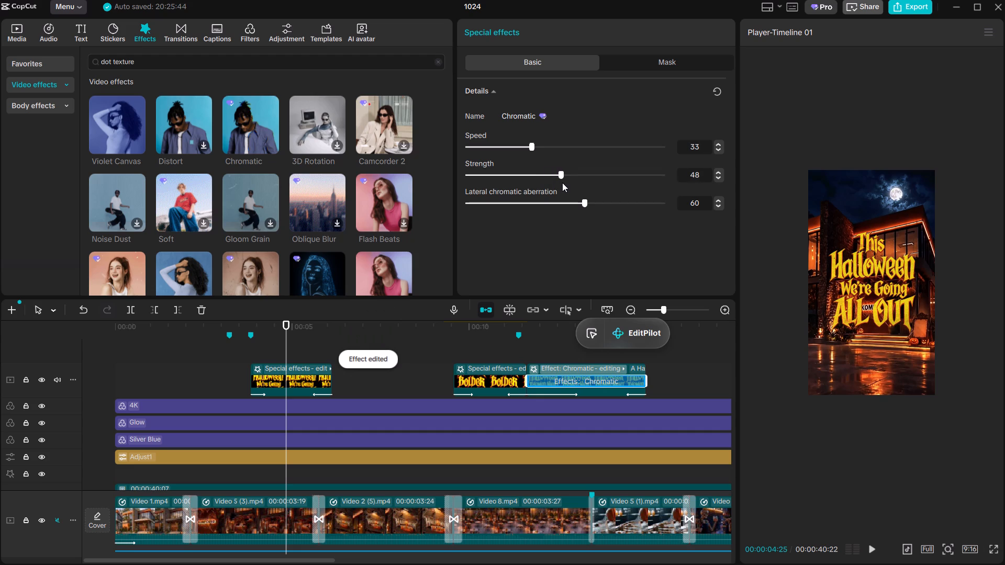
{"action": "left_click_drag", "start_coordinate": [562, 183], "coordinate": [560, 184]}
{"action": "left_click", "coordinate": [506, 149]}
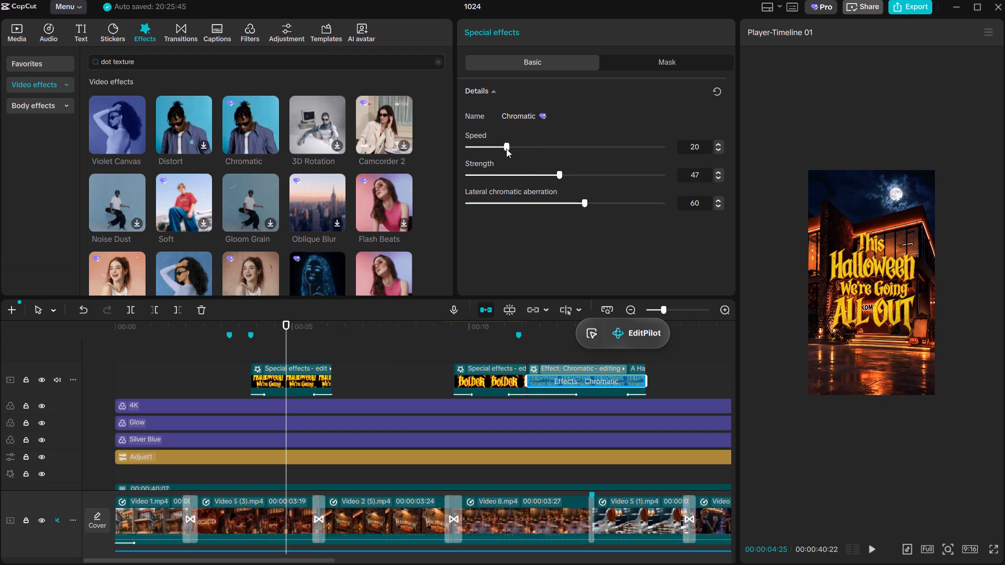
Apply the Chromatic effect to the "Come Dressed in Your Spookiest Halloween Look!" title clip with Strength 42 and Speed 22.
{"action": "left_click", "coordinate": [671, 368]}
{"action": "left_click_drag", "start_coordinate": [671, 368], "coordinate": [295, 378]}
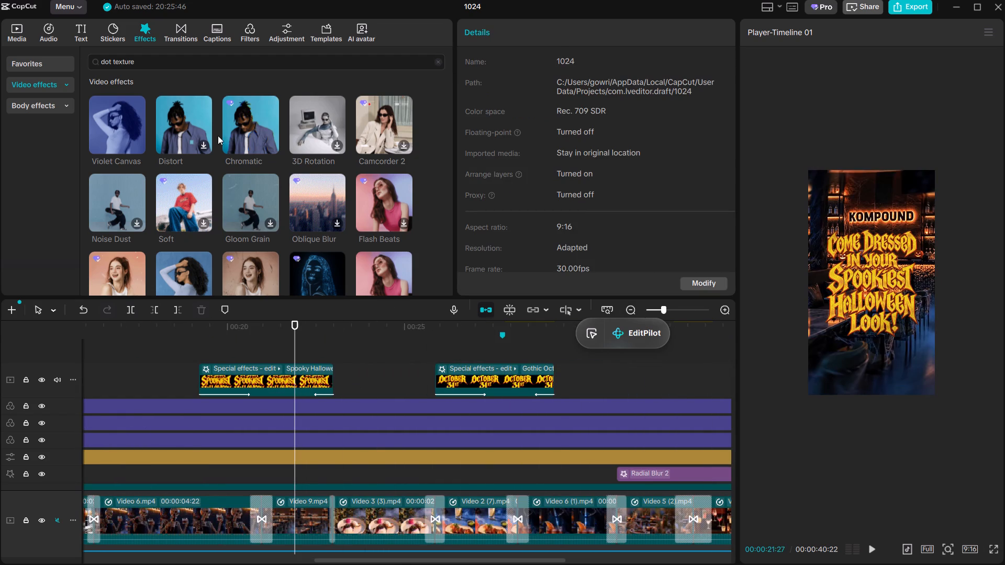
{"action": "left_click_drag", "start_coordinate": [253, 125], "coordinate": [258, 366]}
{"action": "left_click", "coordinate": [568, 176]}
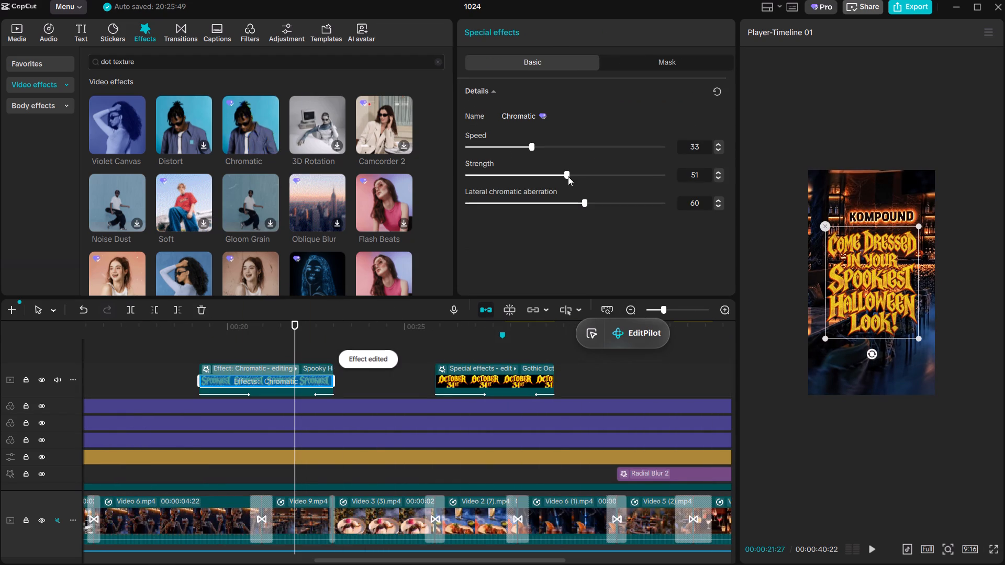
{"action": "left_click_drag", "start_coordinate": [568, 177], "coordinate": [550, 180]}
{"action": "left_click_drag", "start_coordinate": [524, 144], "coordinate": [510, 148]}
Apply the Chromatic effect to the "October 31st" title clip with Strength 40 and Speed 26.
{"action": "left_click_drag", "start_coordinate": [229, 122], "coordinate": [330, 182]}
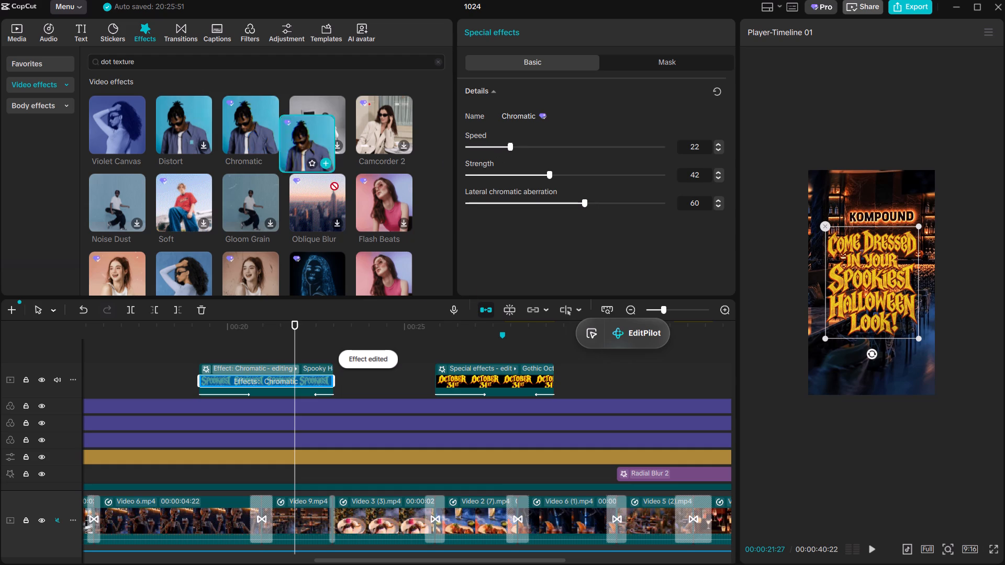
{"action": "left_click_drag", "start_coordinate": [330, 182], "coordinate": [457, 374]}
{"action": "left_click_drag", "start_coordinate": [548, 175], "coordinate": [534, 175]}
{"action": "left_click", "coordinate": [534, 175]}
{"action": "left_click_drag", "start_coordinate": [539, 175], "coordinate": [542, 176]}
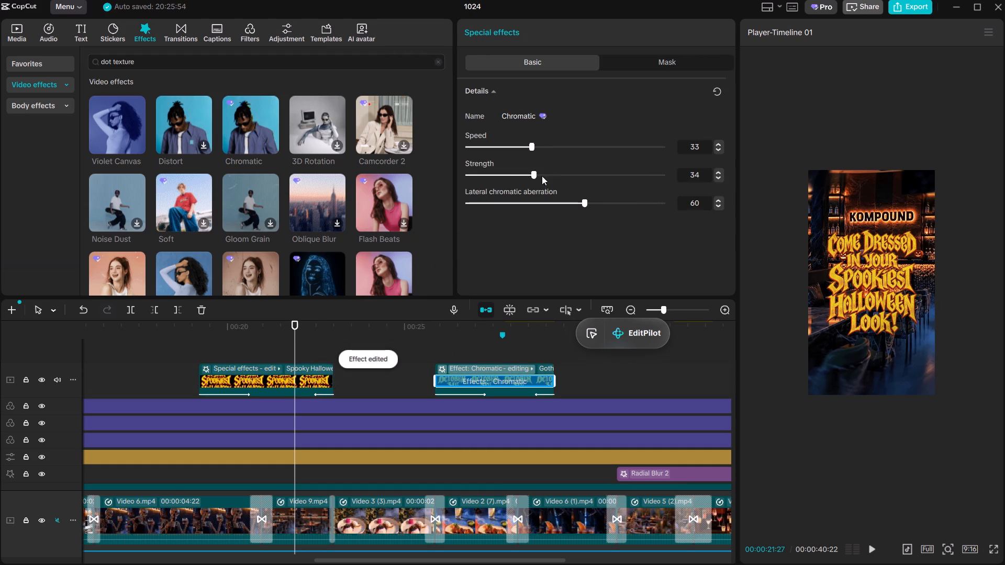
{"action": "left_click_drag", "start_coordinate": [542, 176], "coordinate": [546, 178]}
{"action": "left_click", "coordinate": [507, 150]}
{"action": "left_click_drag", "start_coordinate": [513, 149], "coordinate": [519, 150]}
Apply the Chromatic effect to the closing "Dress Up Show Up Own the Night" title clip with Strength 49 and a reduced Speed.
{"action": "left_click", "coordinate": [572, 348]}
{"action": "left_click_drag", "start_coordinate": [572, 348], "coordinate": [636, 372]}
{"action": "double_click", "coordinate": [631, 370]}
{"action": "left_click_drag", "start_coordinate": [630, 370], "coordinate": [507, 372]}
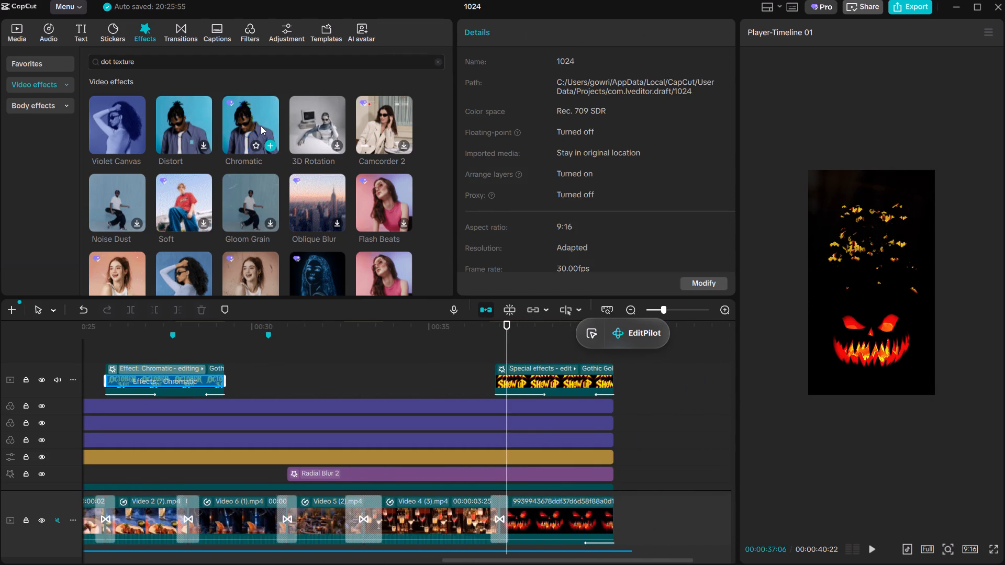
{"action": "left_click_drag", "start_coordinate": [261, 126], "coordinate": [543, 369]}
{"action": "left_click", "coordinate": [563, 174]}
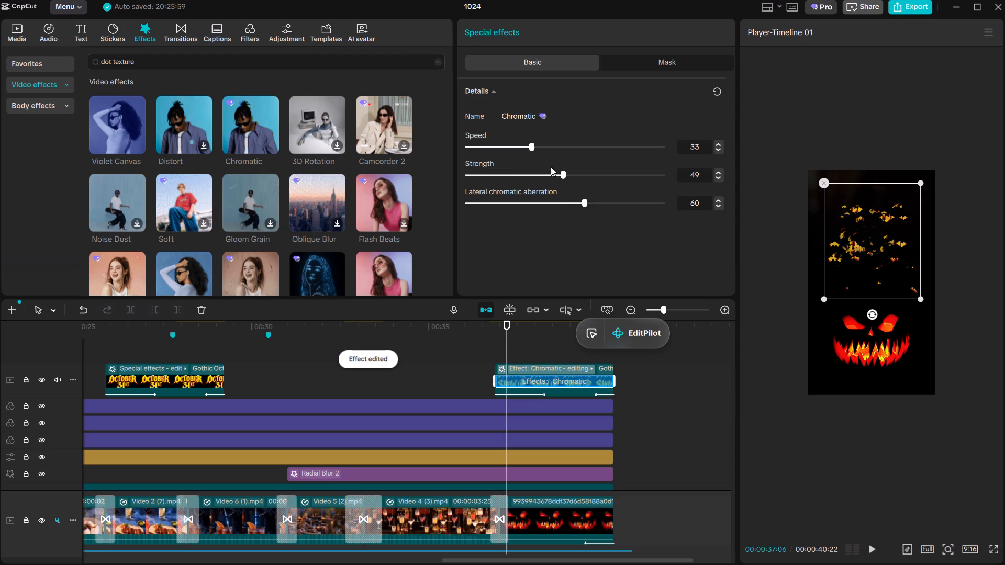
{"action": "left_click", "coordinate": [518, 153]}
Play the video from the beginning to review the Chromatic effect on the first titles.
{"action": "left_click", "coordinate": [450, 355]}
{"action": "left_click_drag", "start_coordinate": [450, 355], "coordinate": [0, 274]}
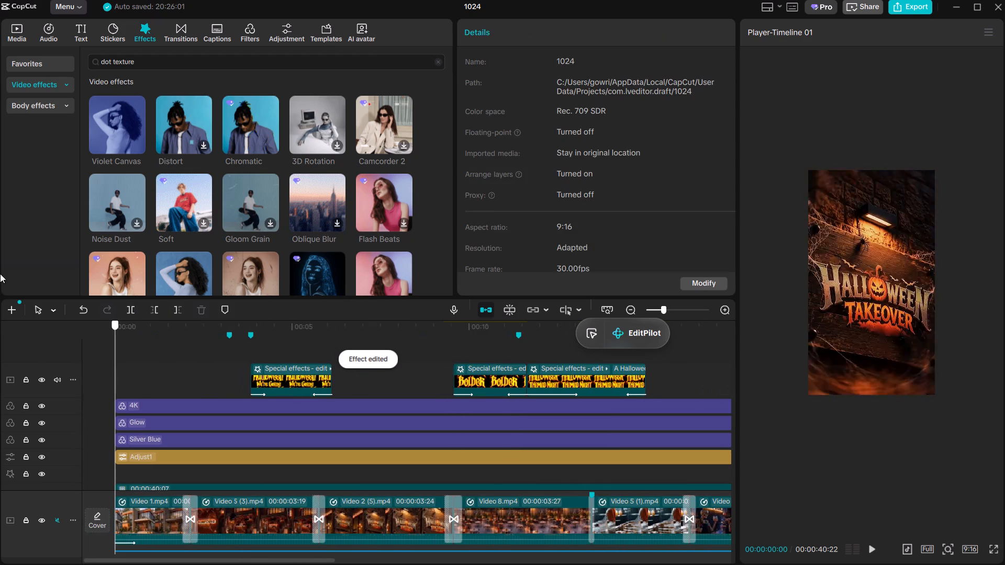
{"action": "left_click_drag", "start_coordinate": [0, 274], "coordinate": [1, 274]}
{"action": "left_click", "coordinate": [231, 364]}
{"action": "key", "text": "space"}
{"action": "scroll", "coordinate": [231, 364], "scroll_direction": "down", "scroll_amount": 3, "text": "ctrl"}
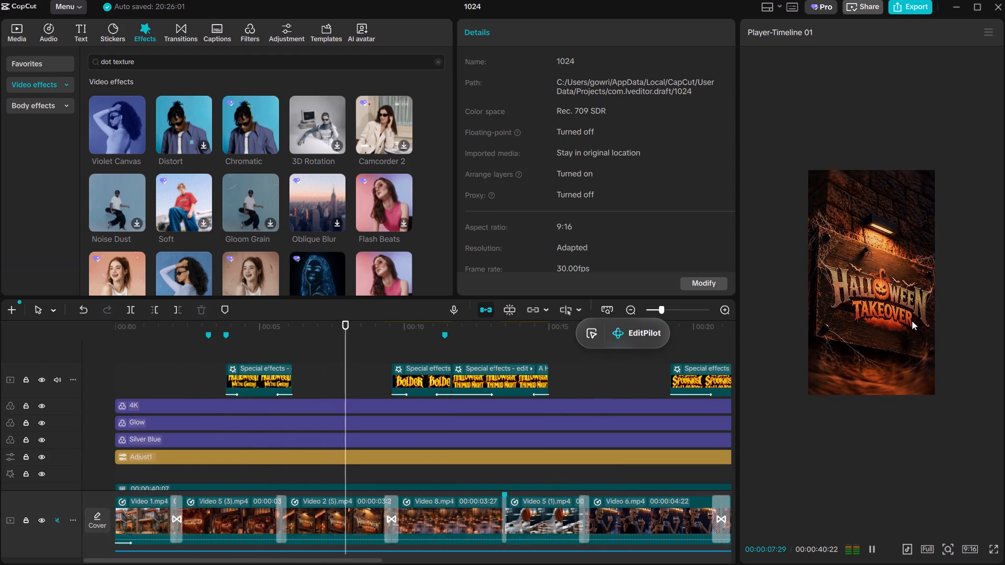
{"action": "key", "text": "space"}
{"action": "scroll", "coordinate": [918, 351], "scroll_direction": "up", "scroll_amount": 4, "text": "ctrl"}
{"action": "scroll", "coordinate": [881, 327], "scroll_direction": "down", "scroll_amount": 1}
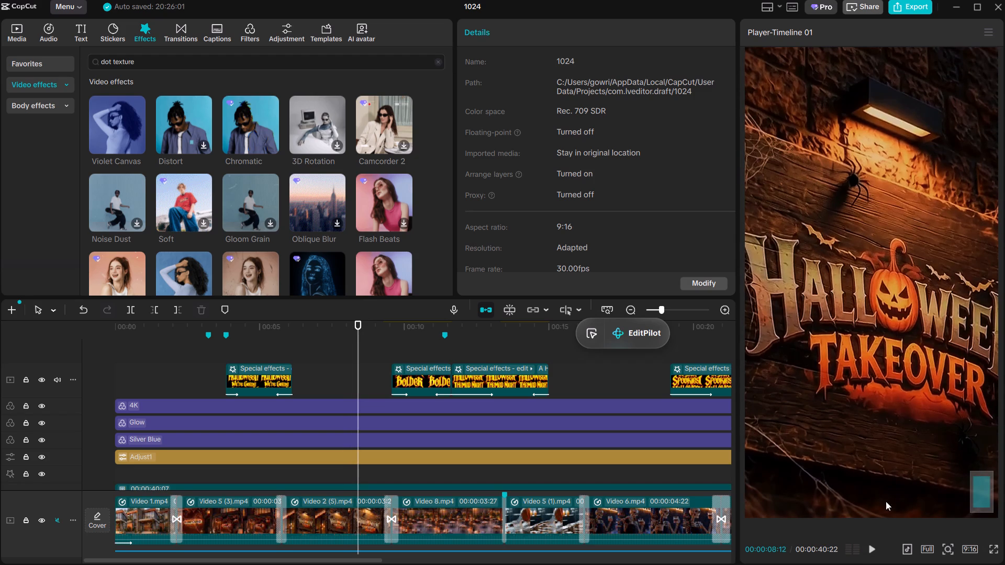
{"action": "scroll", "coordinate": [896, 341], "scroll_direction": "down", "scroll_amount": 3, "text": "ctrl"}
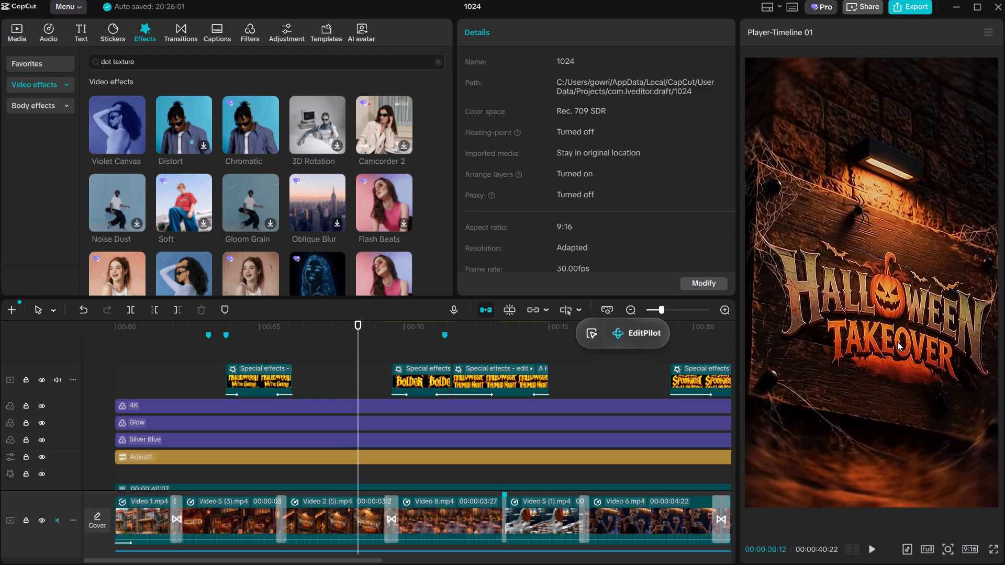
{"action": "scroll", "coordinate": [915, 214], "scroll_direction": "down", "scroll_amount": 7, "text": "ctrl"}
{"action": "key", "text": "space"}
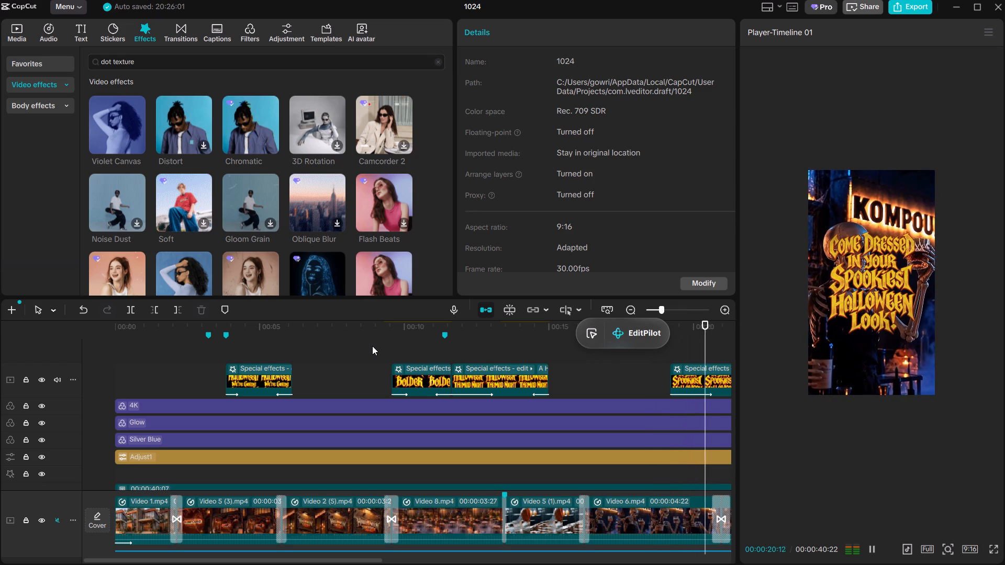
Follow the playback through the "October 31st" title to the closing "Show Up" title, checking the Chromatic effect.
{"action": "scroll", "coordinate": [425, 401], "scroll_direction": "down", "scroll_amount": 5, "text": "ctrl"}
{"action": "scroll", "coordinate": [470, 418], "scroll_direction": "up", "scroll_amount": 6, "text": "ctrl"}
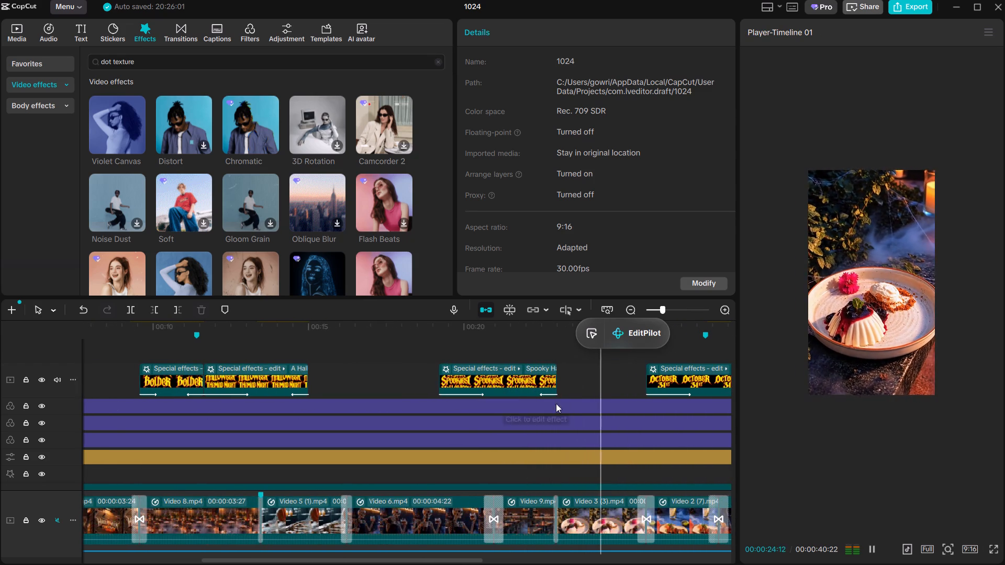
{"action": "left_click_drag", "start_coordinate": [408, 559], "coordinate": [460, 563]}
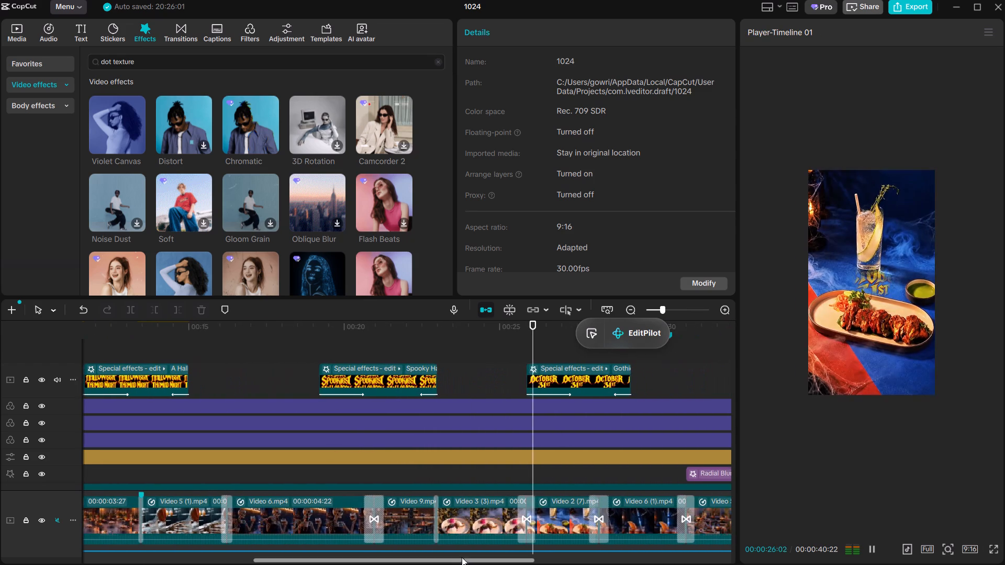
{"action": "scroll", "coordinate": [464, 526], "scroll_direction": "down", "scroll_amount": 2, "text": "ctrl"}
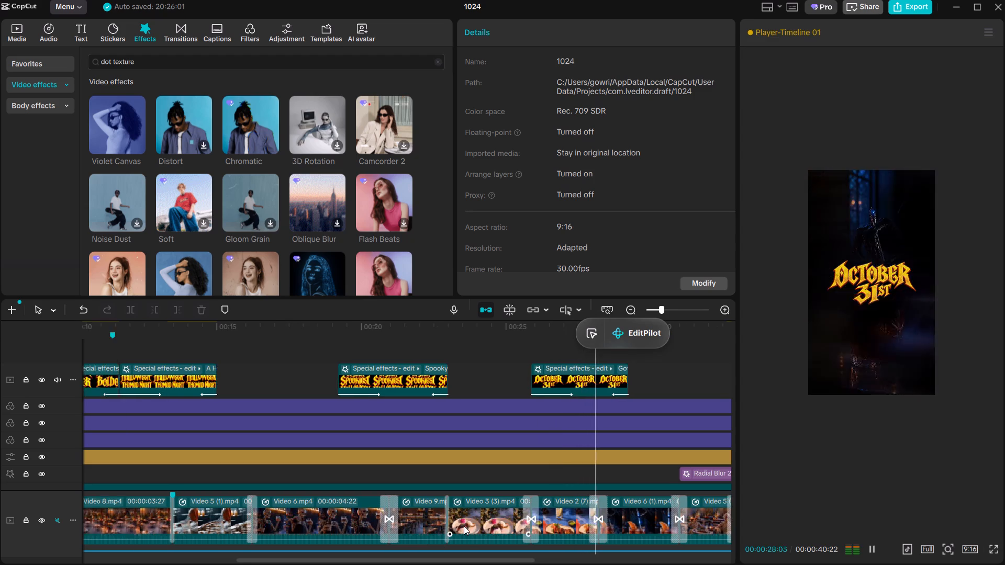
{"action": "scroll", "coordinate": [464, 526], "scroll_direction": "down", "scroll_amount": 4, "text": "ctrl"}
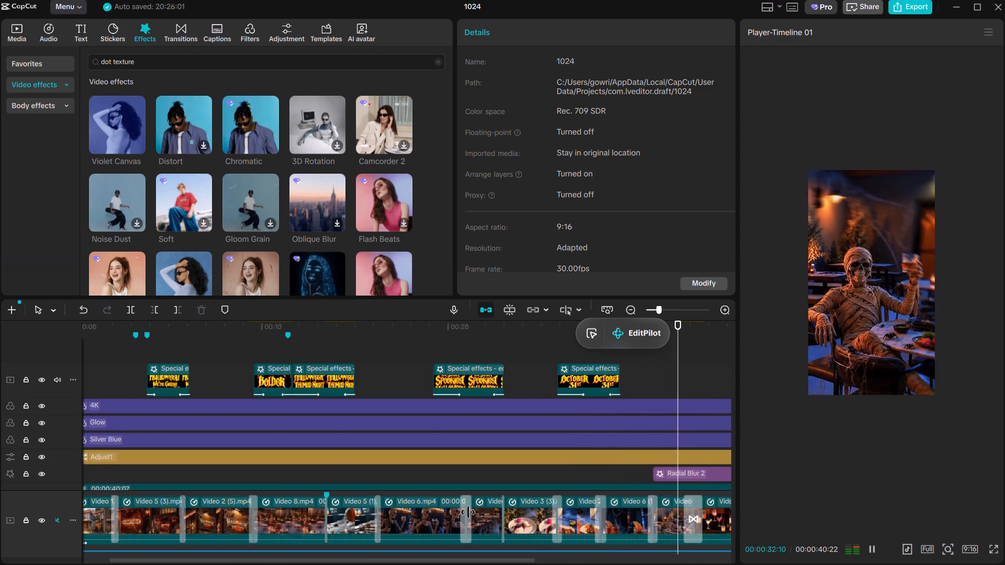
{"action": "scroll", "coordinate": [468, 511], "scroll_direction": "down", "scroll_amount": 5, "text": "ctrl"}
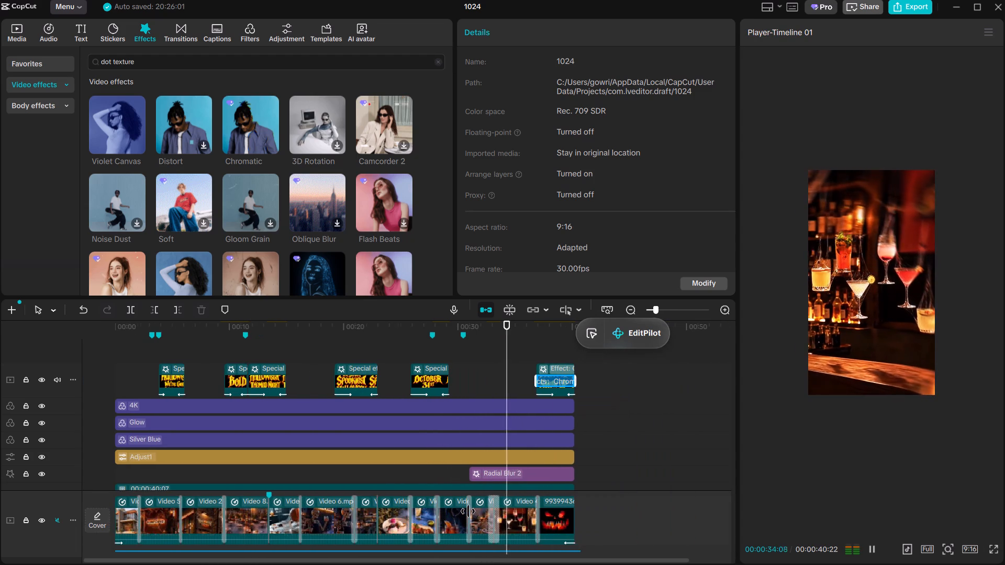
{"action": "scroll", "coordinate": [497, 509], "scroll_direction": "up", "scroll_amount": 5, "text": "ctrl"}
{"action": "left_click", "coordinate": [583, 399]}
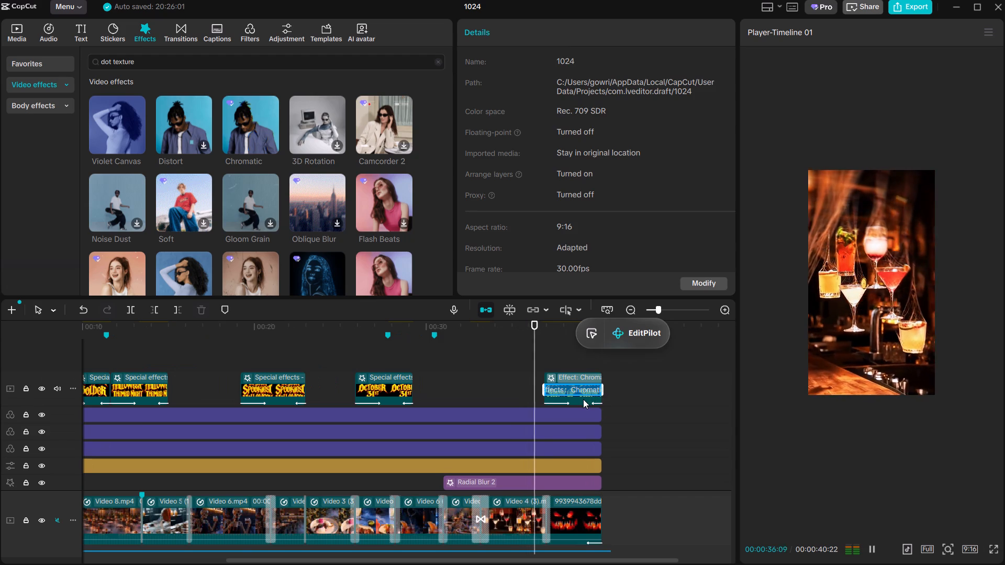
{"action": "left_click", "coordinate": [533, 391]}
{"action": "key", "text": "space"}
{"action": "key", "text": "space"}
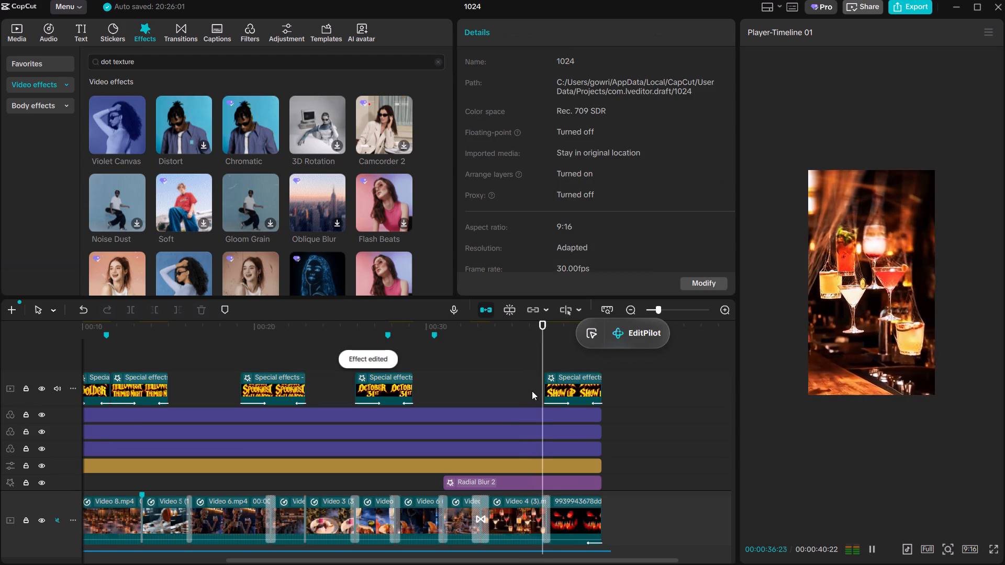
{"action": "key", "text": "space"}
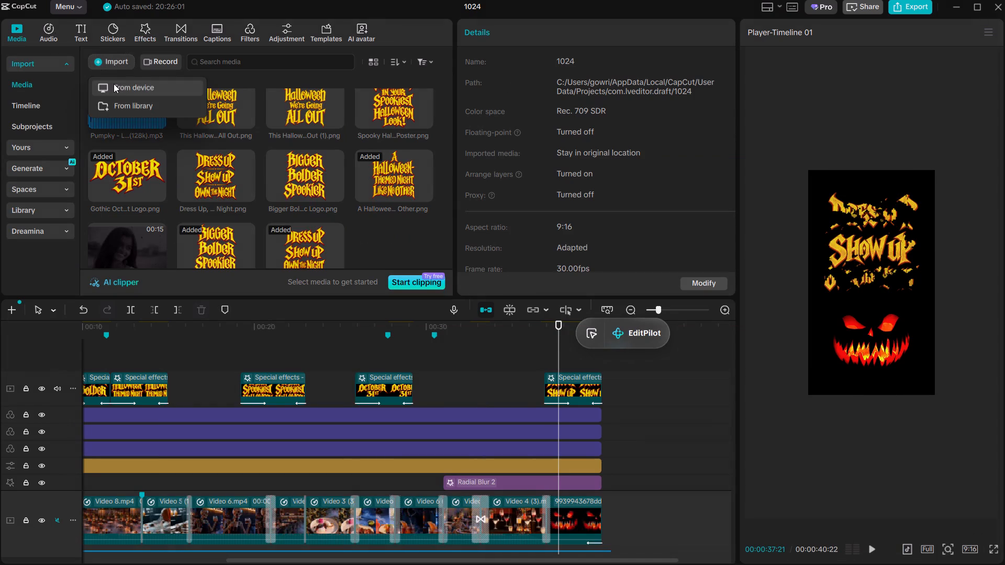
{"action": "left_click", "coordinate": [114, 84]}
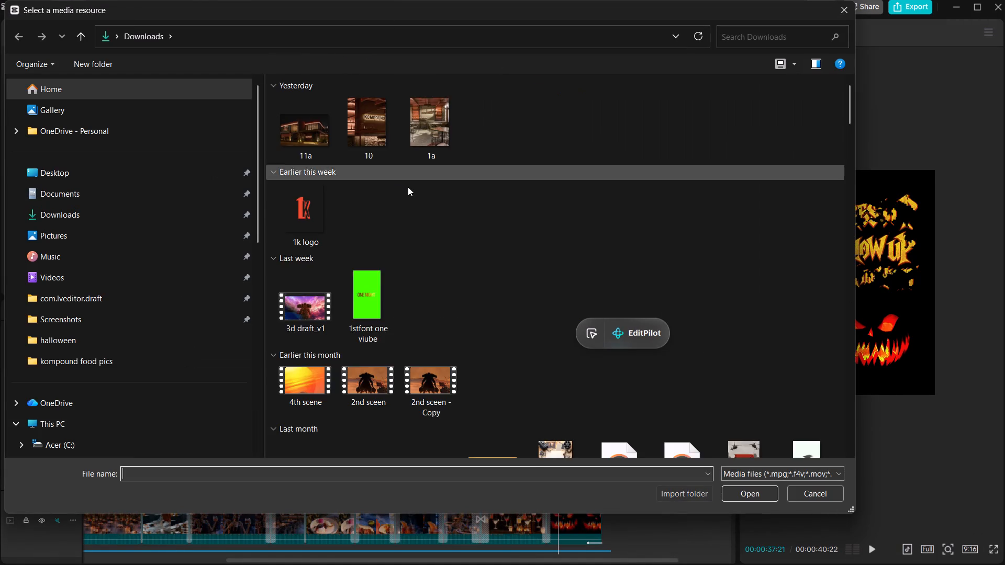
{"action": "double_click", "coordinate": [440, 230]}
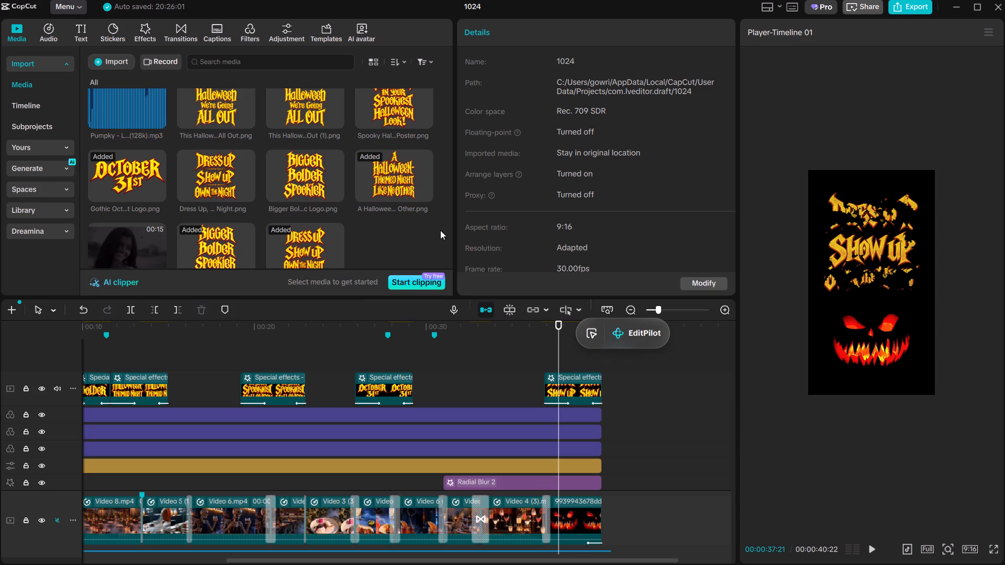
Place the KOMPOUND graveyard flyer on an overlay track above the final glowing pumpkin-face clip, starting at about 36 seconds.
{"action": "scroll", "coordinate": [606, 491], "scroll_direction": "down", "scroll_amount": 2}
{"action": "left_click", "coordinate": [578, 517]}
{"action": "scroll", "coordinate": [578, 517], "scroll_direction": "down", "scroll_amount": 2}
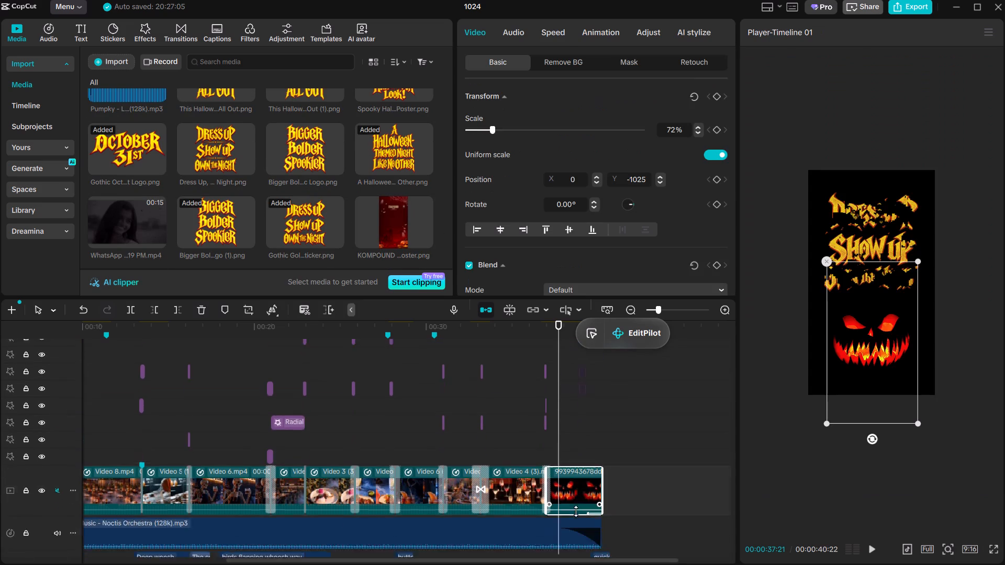
{"action": "scroll", "coordinate": [576, 511], "scroll_direction": "down", "scroll_amount": 1}
{"action": "left_click_drag", "start_coordinate": [401, 219], "coordinate": [534, 338]}
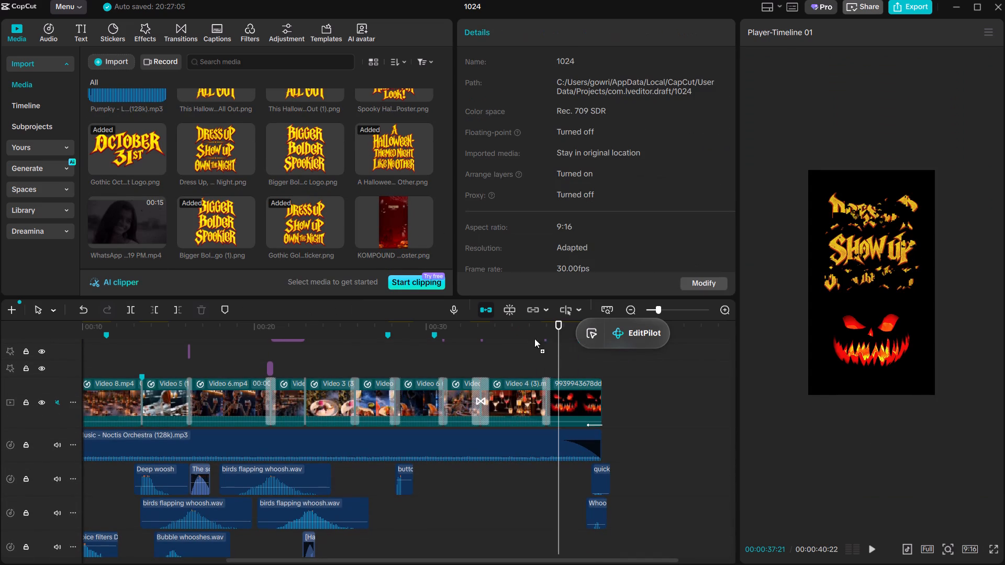
{"action": "left_click_drag", "start_coordinate": [534, 338], "coordinate": [545, 364]}
{"action": "scroll", "coordinate": [601, 399], "scroll_direction": "up", "scroll_amount": 3, "text": "ctrl"}
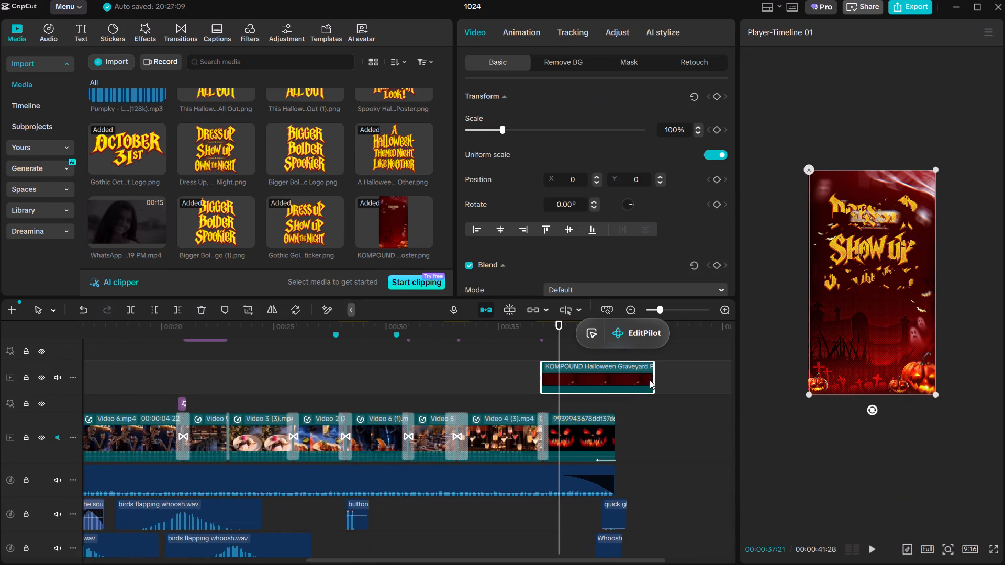
Trim the end of the KOMPOUND flyer clip back to about the end of the pumpkin-face clip, and play the closing scene.
{"action": "left_click_drag", "start_coordinate": [654, 380], "coordinate": [609, 388]}
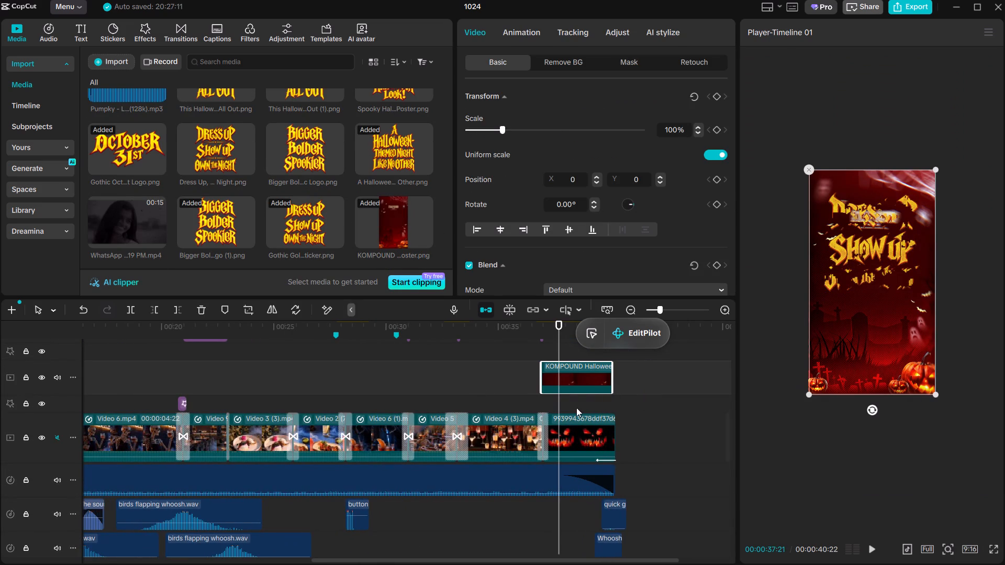
{"action": "scroll", "coordinate": [577, 408], "scroll_direction": "up", "scroll_amount": 1}
{"action": "left_click", "coordinate": [513, 422]}
{"action": "key", "text": "space"}
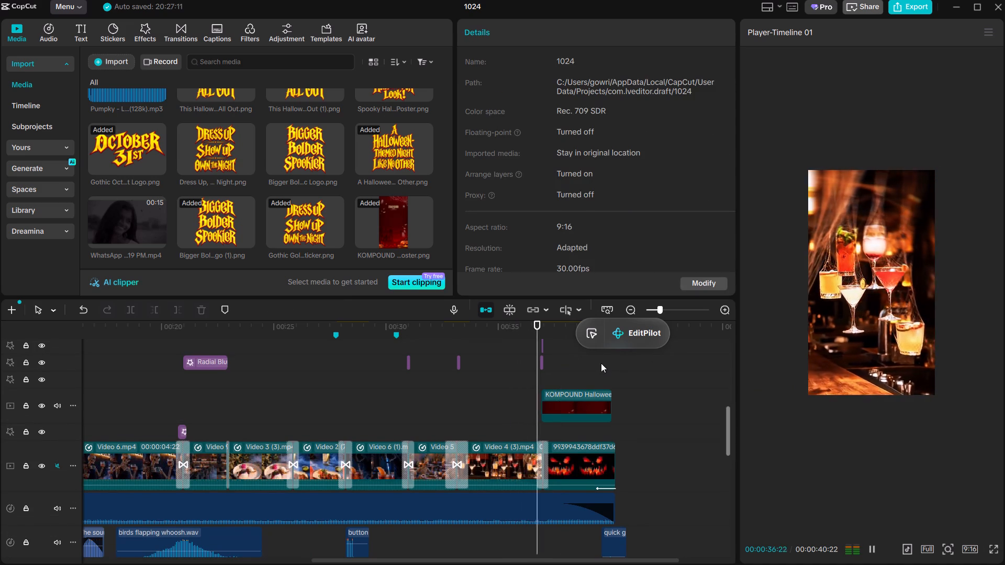
{"action": "scroll", "coordinate": [579, 387], "scroll_direction": "up", "scroll_amount": 1}
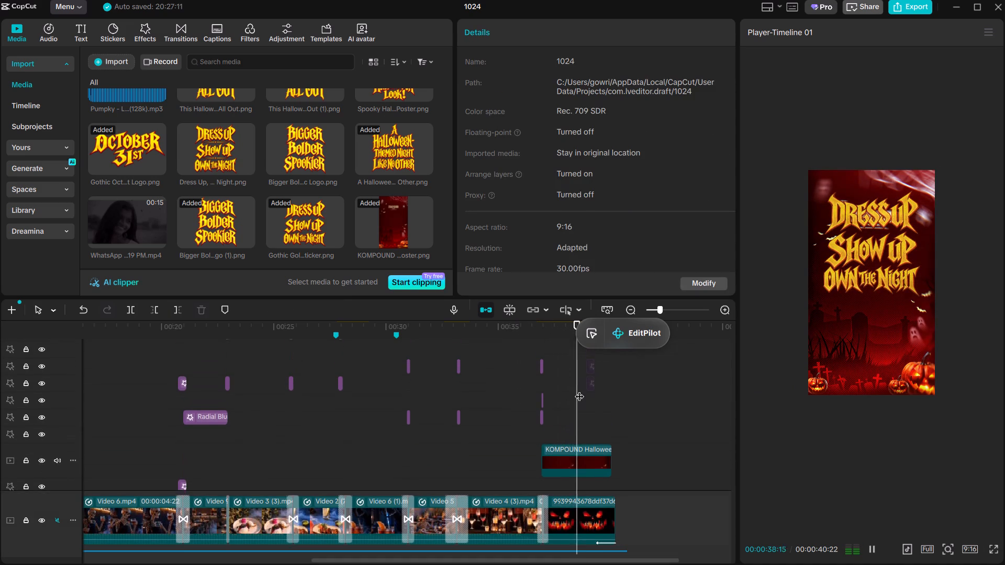
{"action": "key", "text": "space"}
Lower the closing "Dress Up, Show Up, Own the Night" title to position Y 0 at both its first and last keyframes.
{"action": "scroll", "coordinate": [586, 386], "scroll_direction": "up", "scroll_amount": 3}
{"action": "left_click", "coordinate": [577, 391]}
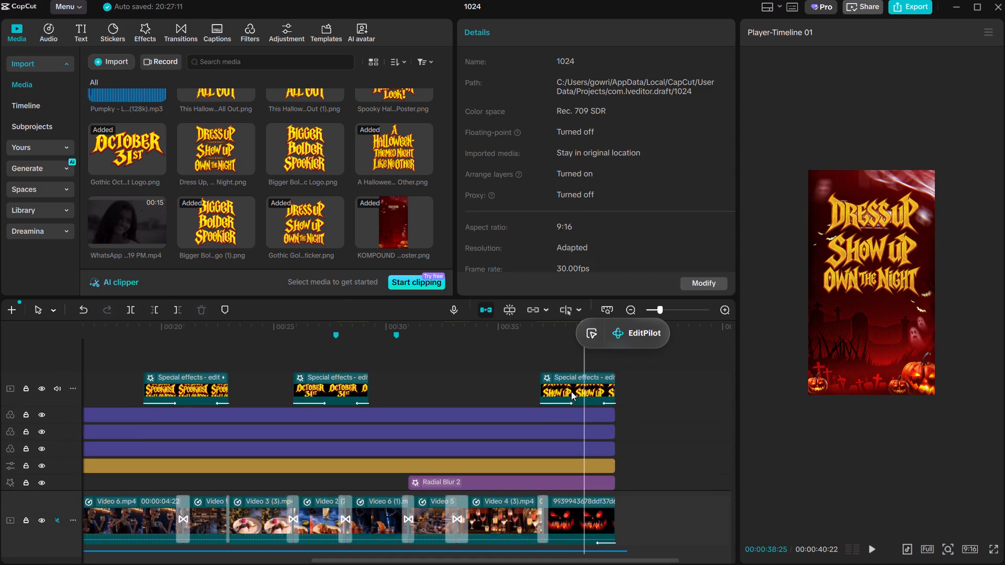
{"action": "left_click_drag", "start_coordinate": [543, 387], "coordinate": [553, 389]}
{"action": "left_click", "coordinate": [553, 389]}
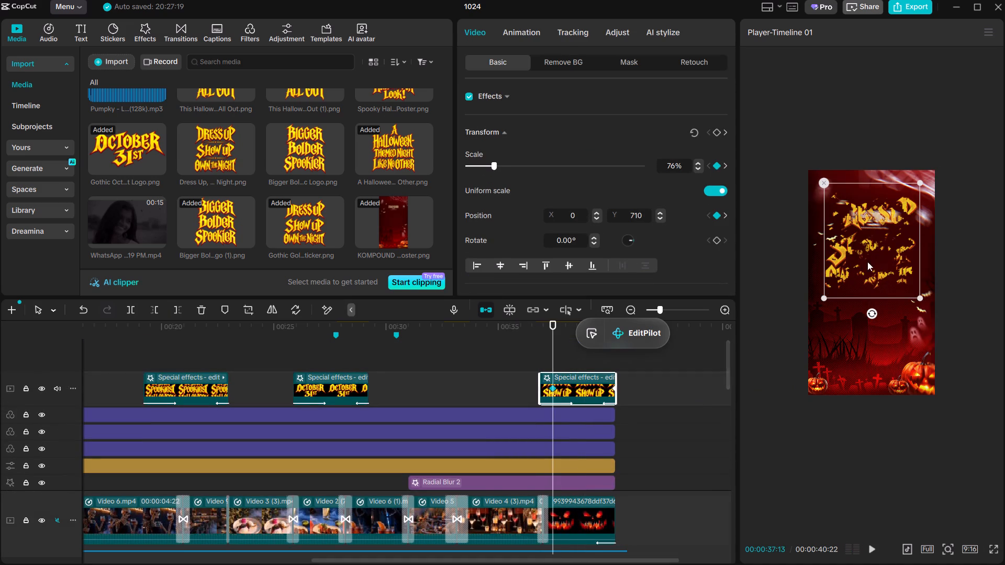
{"action": "left_click_drag", "start_coordinate": [867, 262], "coordinate": [866, 307]}
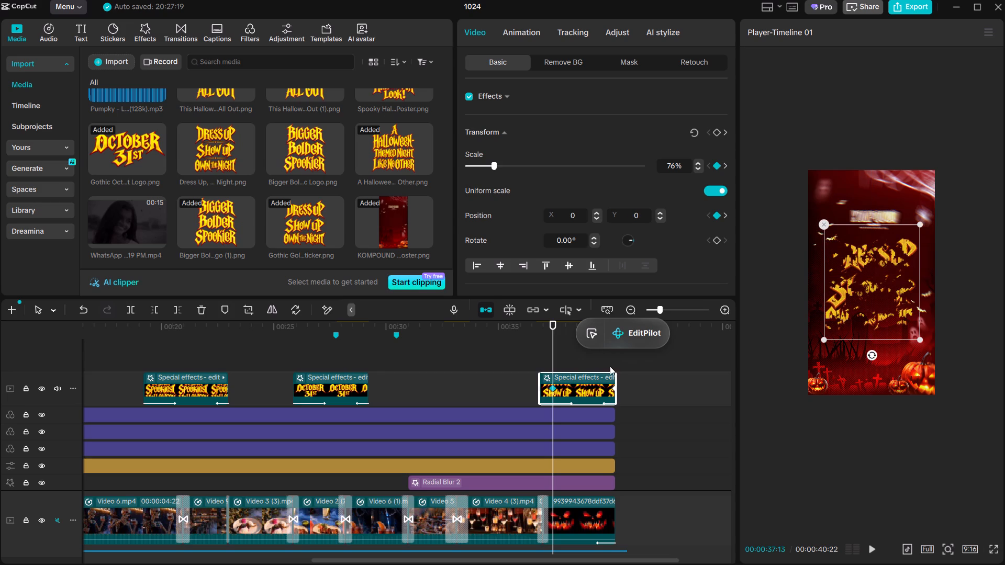
{"action": "left_click_drag", "start_coordinate": [553, 388], "coordinate": [515, 394]}
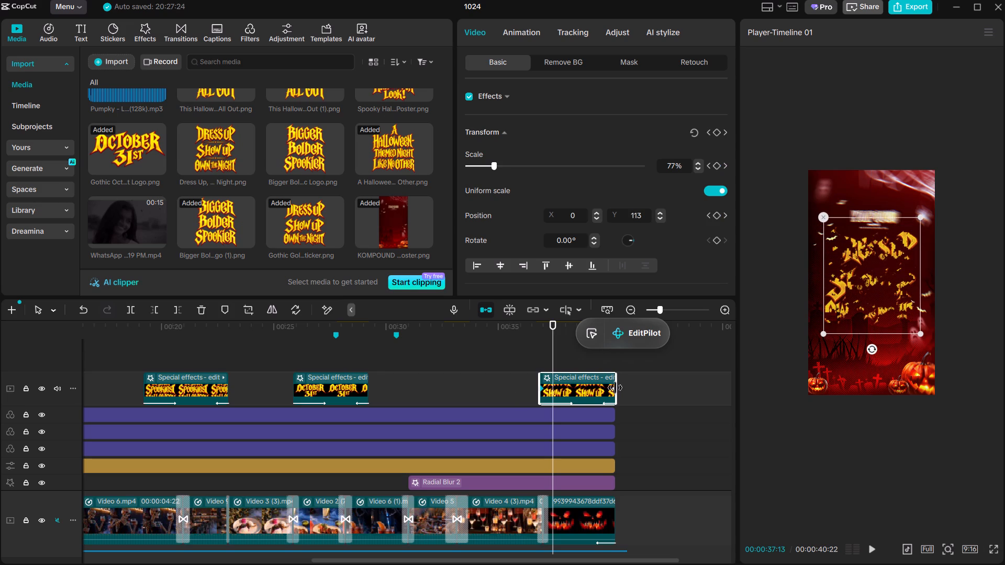
{"action": "left_click_drag", "start_coordinate": [612, 389], "coordinate": [599, 389]}
{"action": "left_click", "coordinate": [599, 389]}
{"action": "left_click_drag", "start_coordinate": [865, 262], "coordinate": [865, 282]}
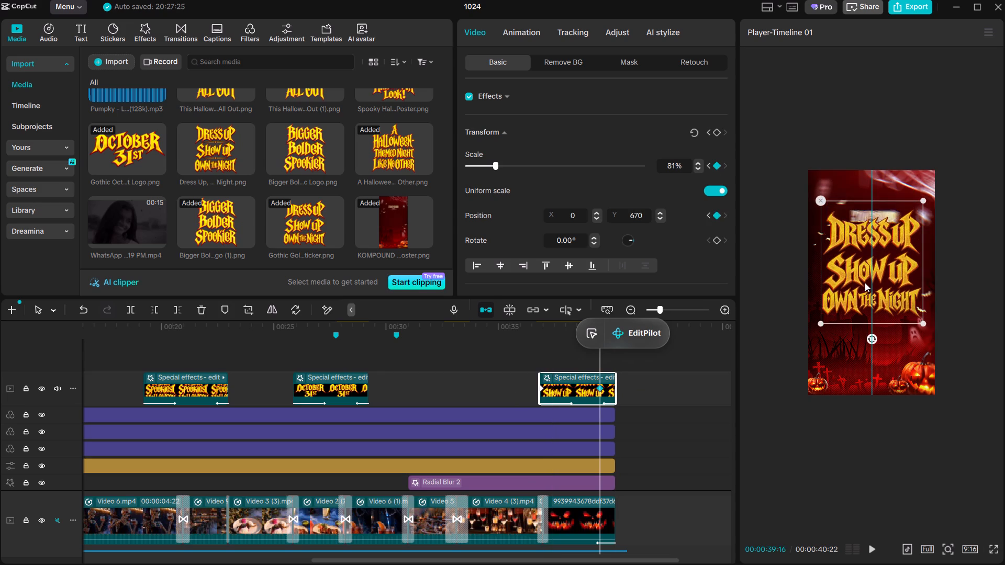
{"action": "left_click_drag", "start_coordinate": [865, 282], "coordinate": [865, 298]}
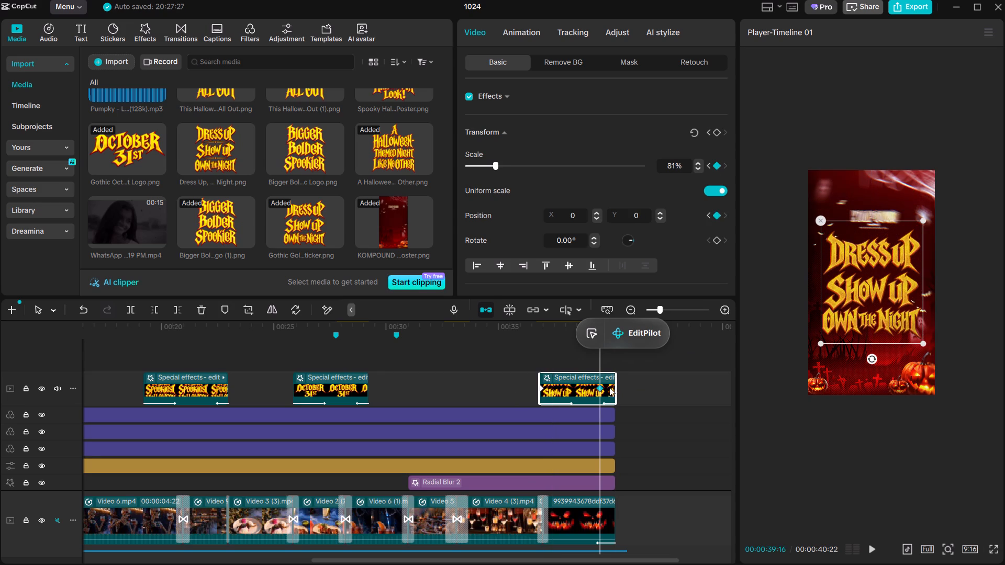
{"action": "left_click_drag", "start_coordinate": [602, 388], "coordinate": [644, 404]}
{"action": "left_click", "coordinate": [518, 376]}
{"action": "key", "text": "space"}
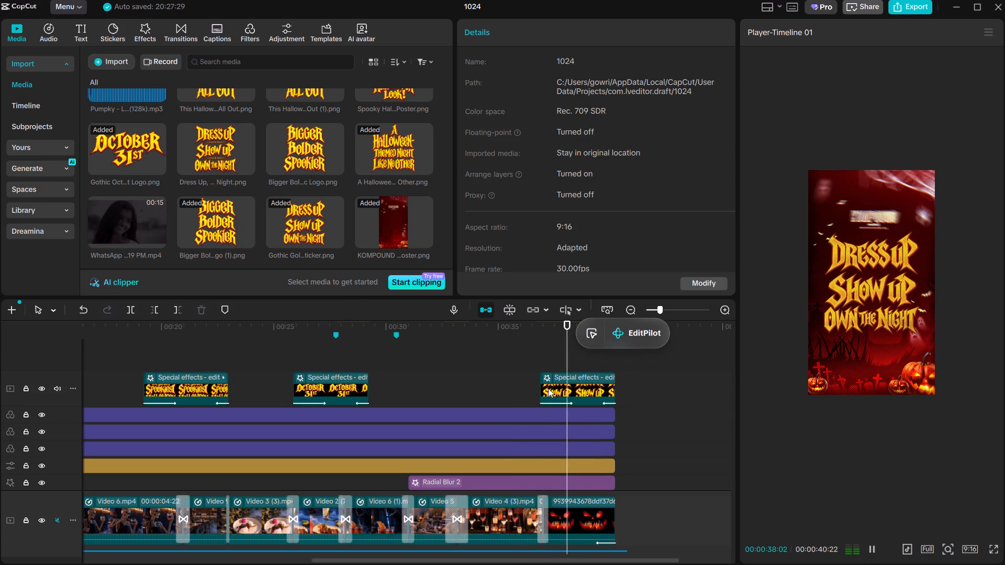
{"action": "key", "text": "space"}
Shorten the long Radial Blur 2 effect so it ends where the KOMPOUND flyer clip begins, and replay the closing scene.
{"action": "scroll", "coordinate": [600, 422], "scroll_direction": "down", "scroll_amount": 3}
{"action": "left_click", "coordinate": [584, 436]}
{"action": "scroll", "coordinate": [604, 435], "scroll_direction": "down", "scroll_amount": 1}
{"action": "left_click", "coordinate": [608, 435]}
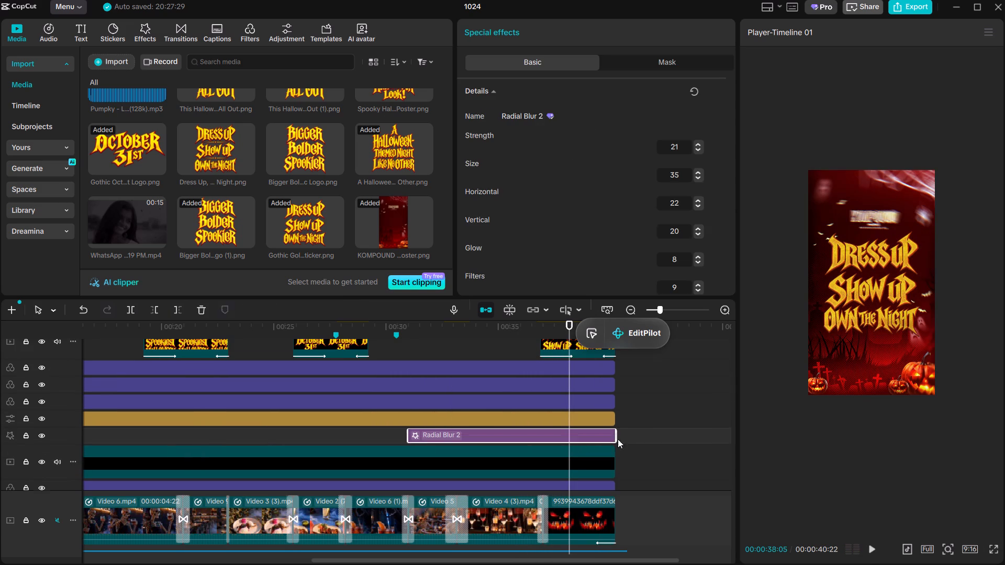
{"action": "left_click_drag", "start_coordinate": [616, 431], "coordinate": [540, 443]}
{"action": "scroll", "coordinate": [540, 443], "scroll_direction": "down", "scroll_amount": 1}
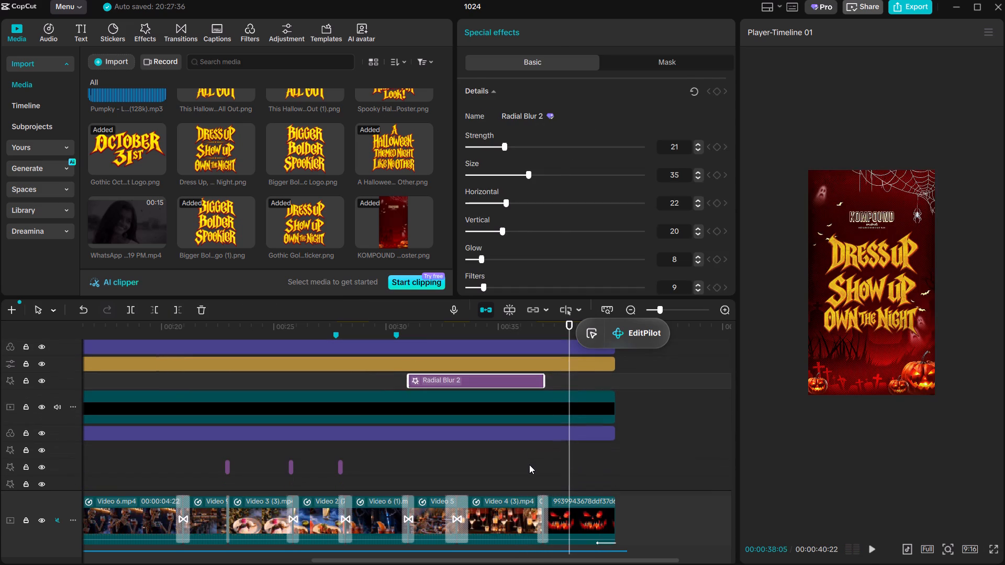
{"action": "scroll", "coordinate": [529, 465], "scroll_direction": "down", "scroll_amount": 1}
{"action": "left_click", "coordinate": [529, 465]}
{"action": "key", "text": "space"}
{"action": "scroll", "coordinate": [532, 465], "scroll_direction": "down", "scroll_amount": 2}
{"action": "scroll", "coordinate": [532, 465], "scroll_direction": "up", "scroll_amount": 1}
{"action": "scroll", "coordinate": [532, 465], "scroll_direction": "down", "scroll_amount": 2}
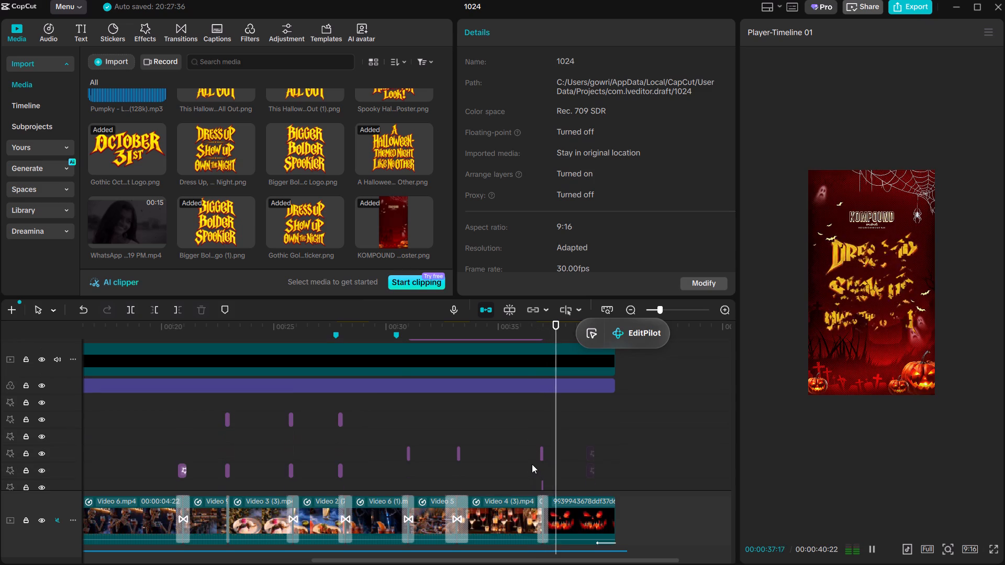
{"action": "key", "text": "space"}
Scale the KOMPOUND flyer up to 108% so it overfills the 9:16 frame.
{"action": "scroll", "coordinate": [576, 476], "scroll_direction": "down", "scroll_amount": 1}
{"action": "left_click", "coordinate": [578, 462]}
{"action": "scroll", "coordinate": [578, 462], "scroll_direction": "down", "scroll_amount": 1}
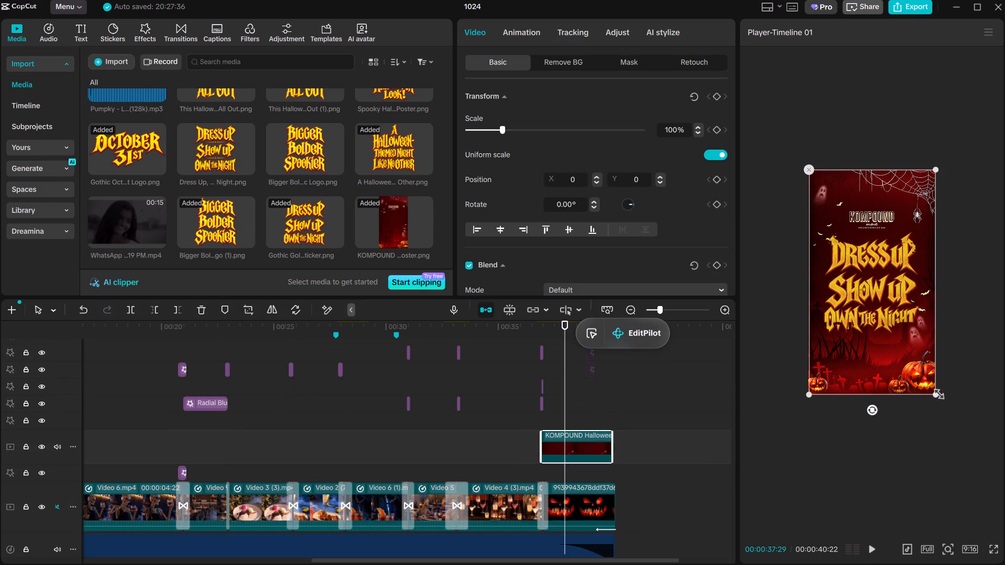
{"action": "left_click_drag", "start_coordinate": [936, 392], "coordinate": [942, 405]}
{"action": "scroll", "coordinate": [942, 405], "scroll_direction": "down", "scroll_amount": 1}
{"action": "key", "text": "space"}
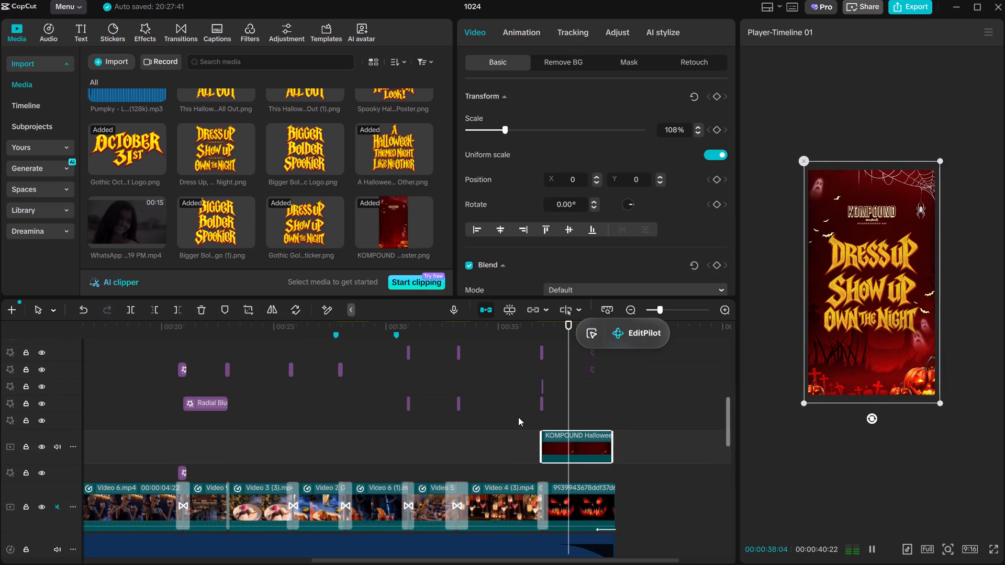
{"action": "key", "text": "space"}
Play the closing scene through to its end, also at full screen, checking the title, flyer and final fade.
{"action": "left_click", "coordinate": [515, 428]}
{"action": "key", "text": "space"}
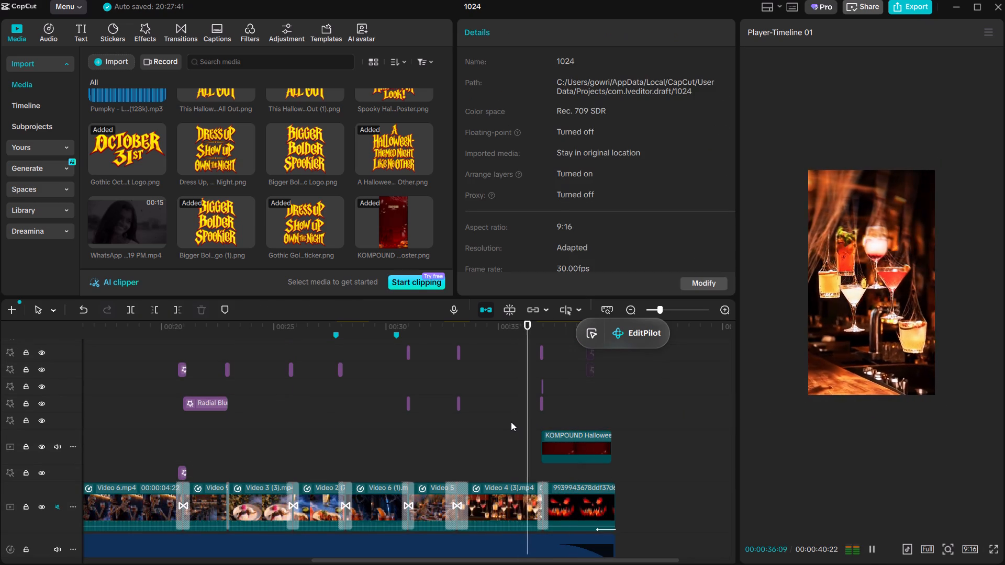
{"action": "scroll", "coordinate": [511, 422], "scroll_direction": "up", "scroll_amount": 5, "text": "ctrl"}
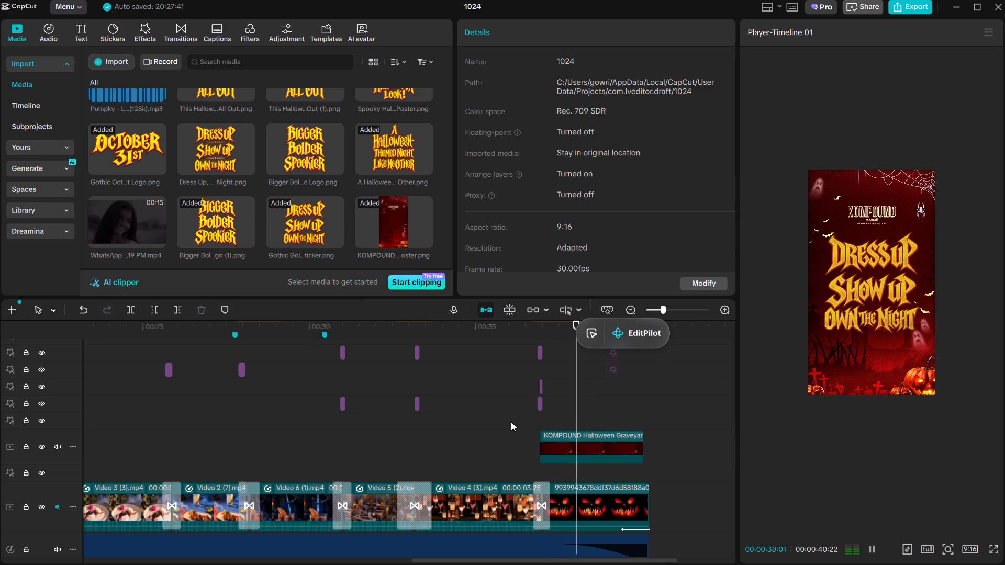
{"action": "key", "text": "space"}
{"action": "left_click", "coordinate": [995, 553]}
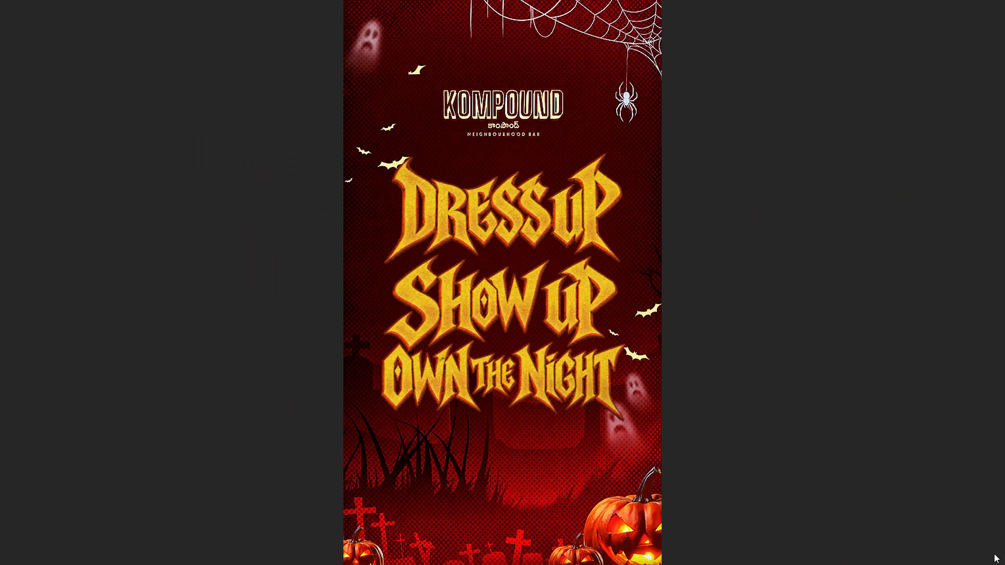
{"action": "key", "text": "space"}
{"action": "key", "text": "space"}
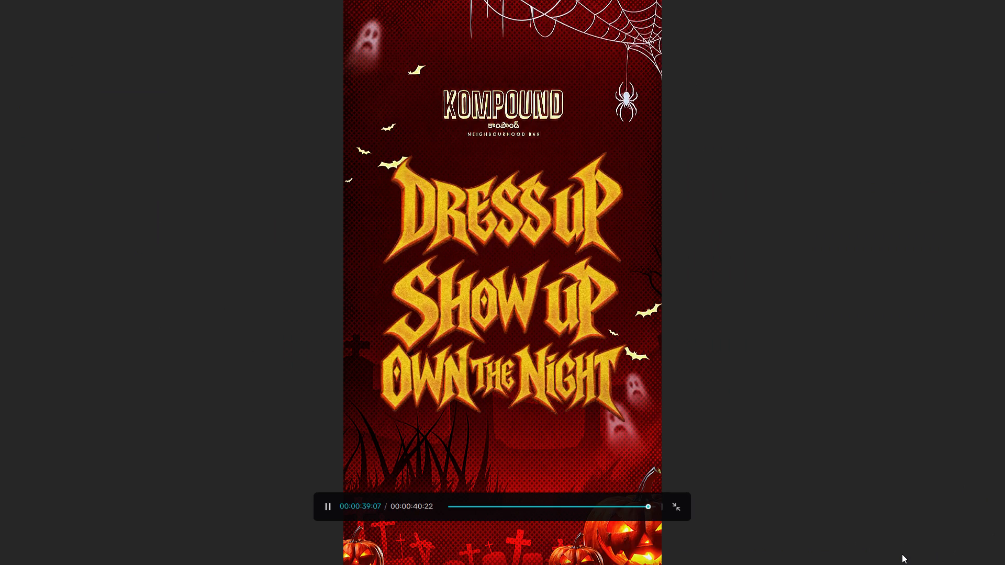
{"action": "key", "text": "Escape"}
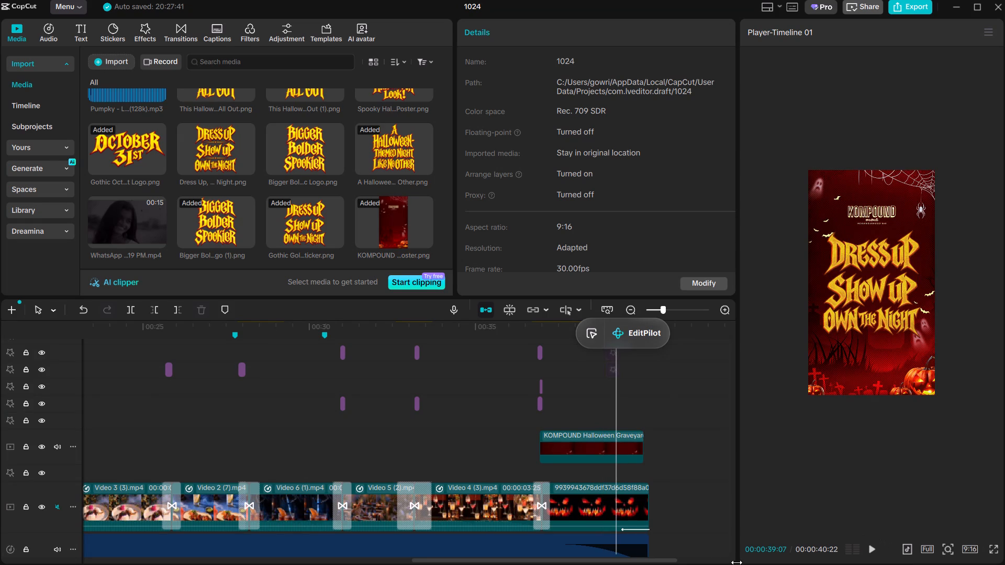
{"action": "key", "text": "space"}
{"action": "key", "text": "space"}
{"action": "key", "text": "space"}
{"action": "key", "text": "space"}
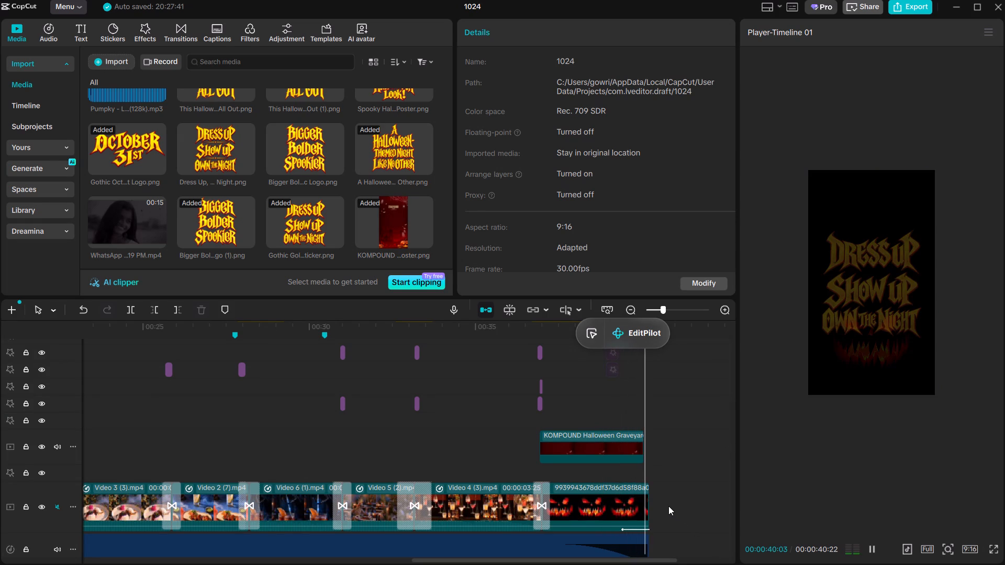
Extend the end of the KOMPOUND flyer clip to match the pumpkin-face clip's end, for a duration of 00:00:03:10.
{"action": "scroll", "coordinate": [649, 504], "scroll_direction": "up", "scroll_amount": 9, "text": "ctrl"}
{"action": "left_click", "coordinate": [627, 447]}
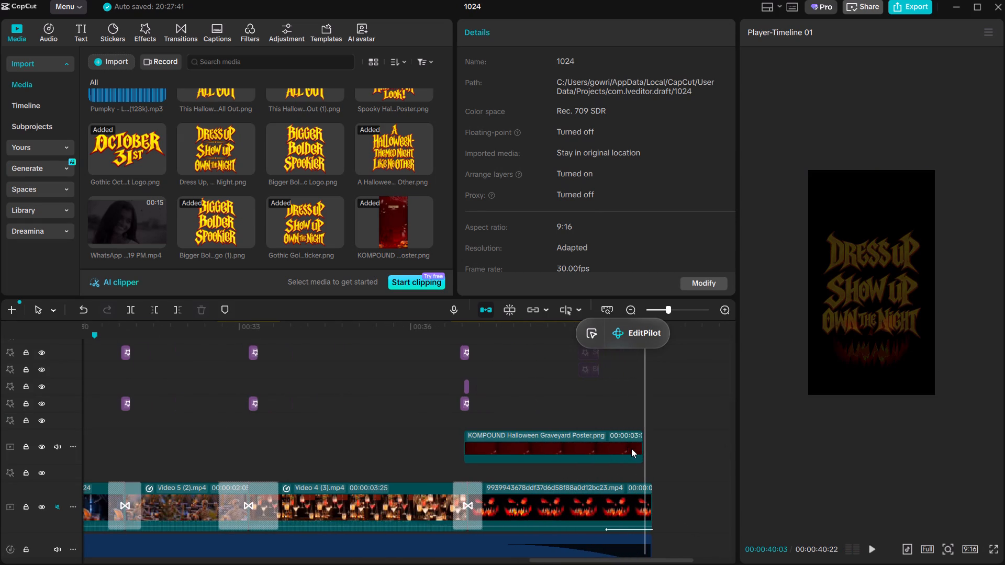
{"action": "left_click_drag", "start_coordinate": [644, 453], "coordinate": [652, 458]}
Disable the glowing pumpkin-face clip beneath the KOMPOUND flyer on the main track.
{"action": "left_click", "coordinate": [527, 29]}
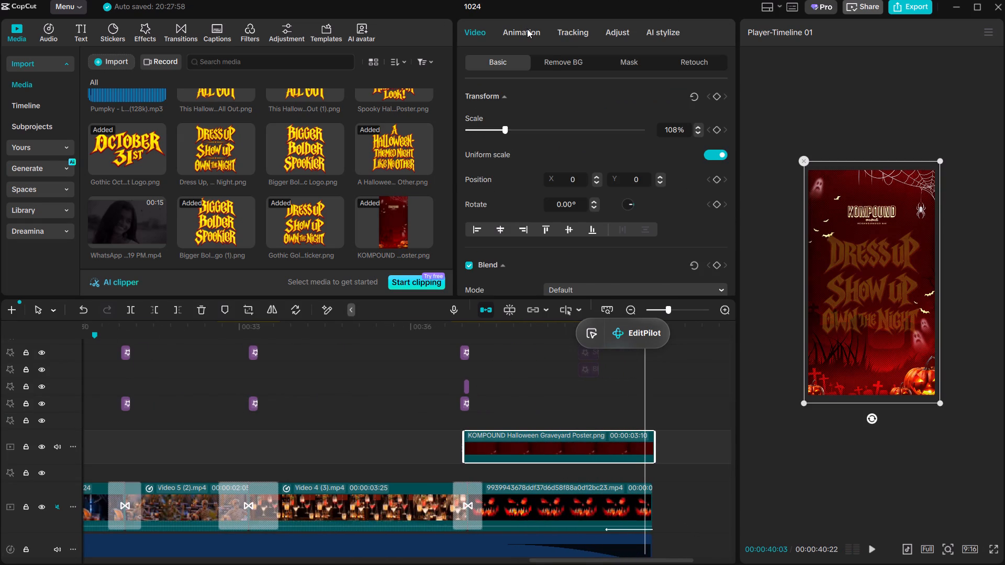
{"action": "left_click", "coordinate": [597, 517]}
{"action": "key", "text": "v"}
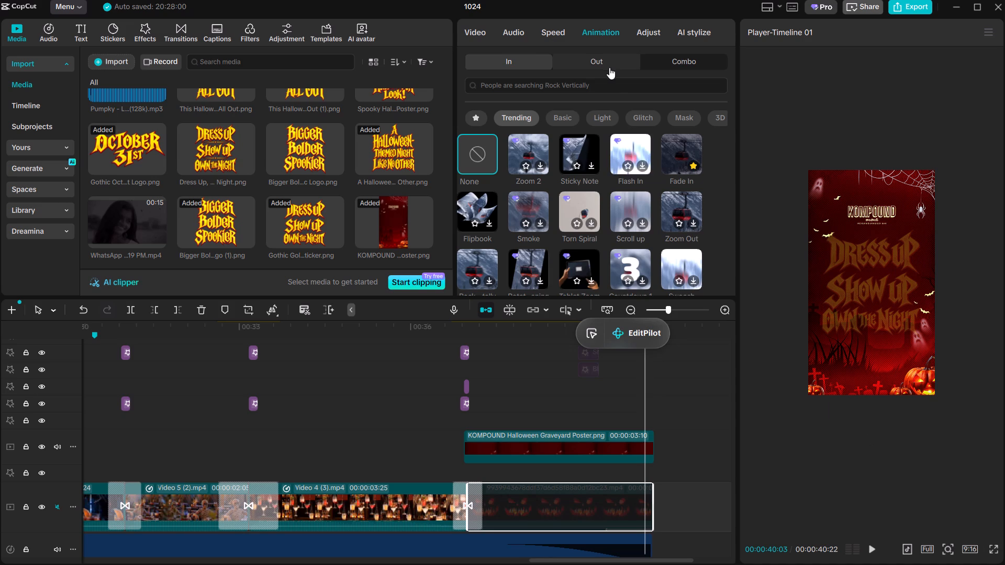
Apply the 0.5 s Fade Out animation to the KOMPOUND flyer clip, using the same out animation as the pumpkin-face clip.
{"action": "left_click", "coordinate": [608, 66]}
{"action": "left_click", "coordinate": [689, 149]}
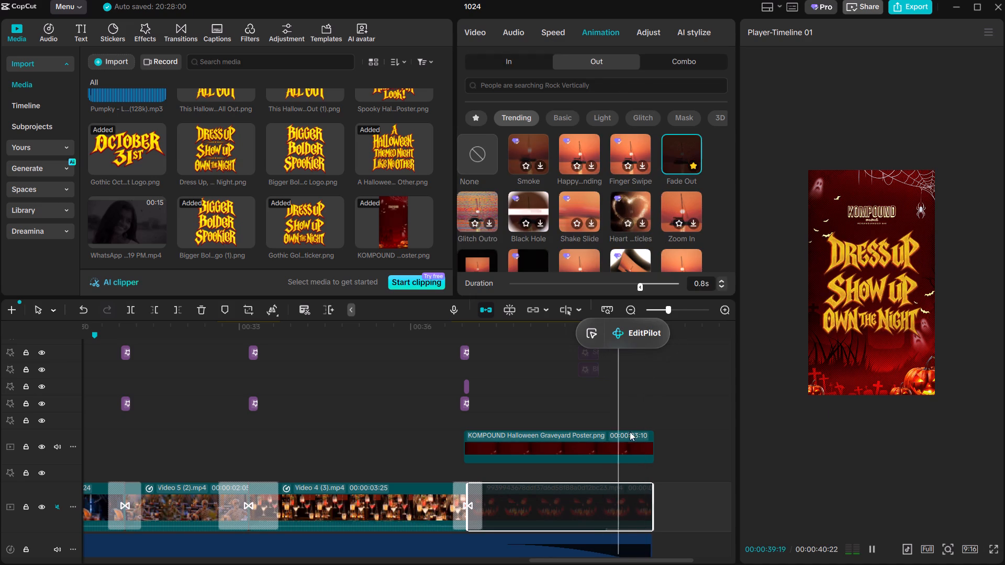
{"action": "left_click", "coordinate": [623, 442]}
{"action": "left_click", "coordinate": [685, 153]}
{"action": "left_click", "coordinate": [439, 454]}
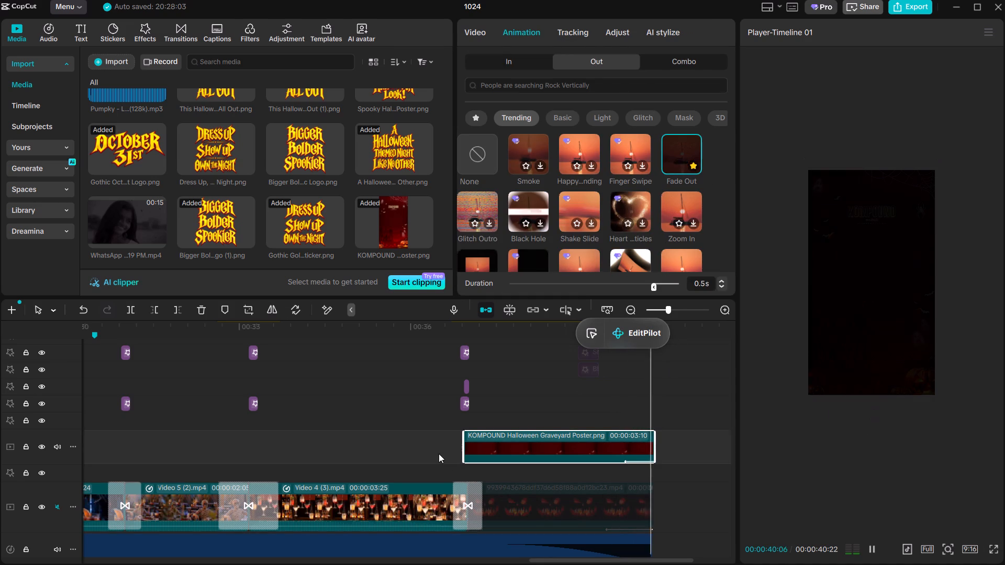
{"action": "key", "text": "space"}
{"action": "key", "text": "space"}
Trim the start of the KOMPOUND flyer clip to a duration of 00:00:03:07, and replay its entrance.
{"action": "left_click", "coordinate": [471, 460]}
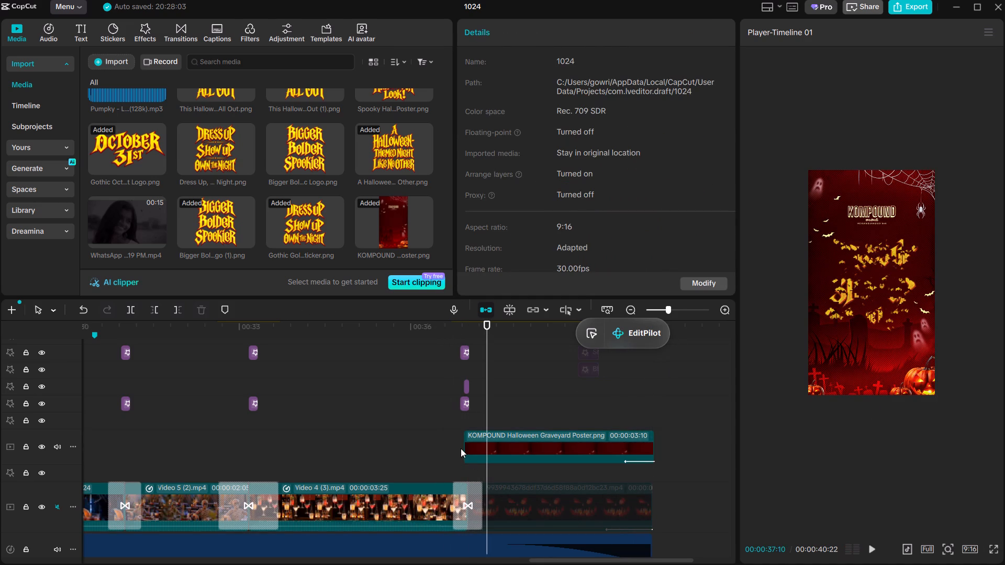
{"action": "left_click_drag", "start_coordinate": [464, 449], "coordinate": [471, 454]}
{"action": "left_click", "coordinate": [451, 454]}
{"action": "key", "text": "space"}
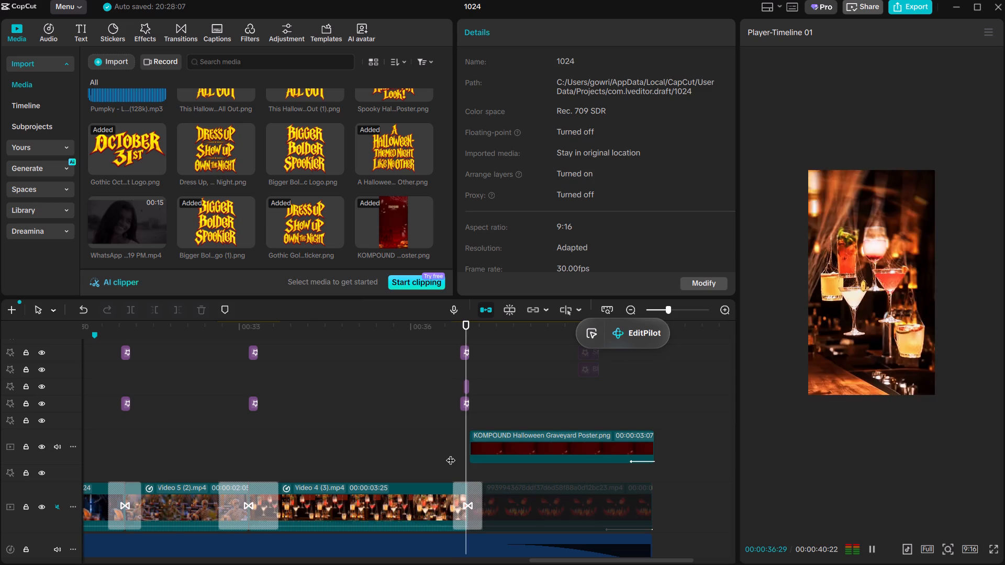
{"action": "left_click", "coordinate": [446, 438]}
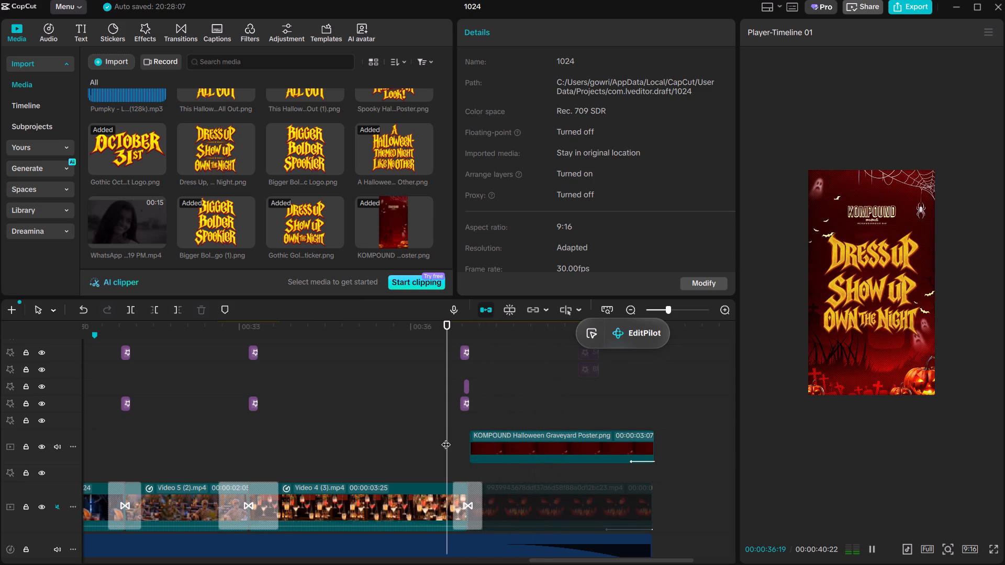
{"action": "key", "text": "space"}
{"action": "key", "text": "space"}
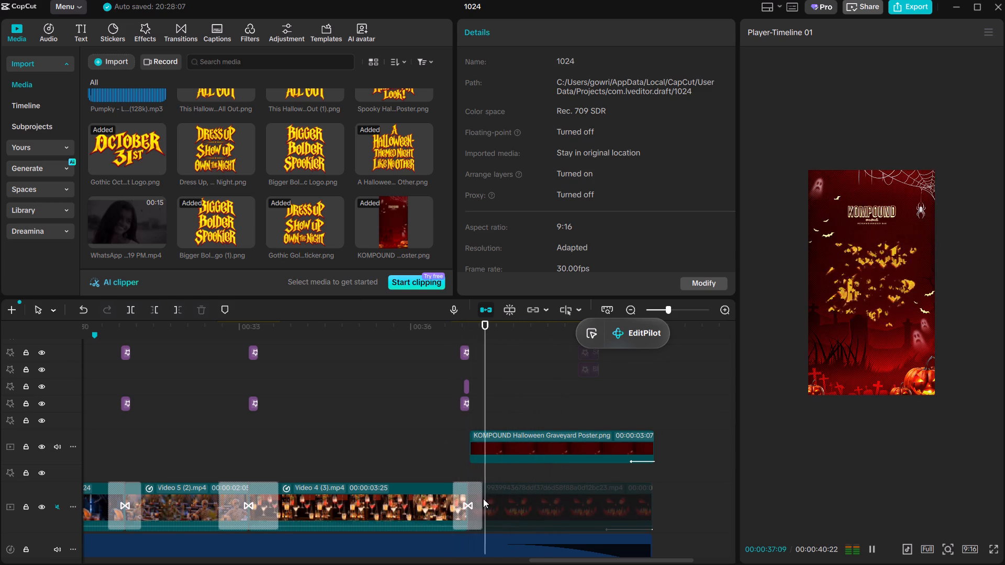
Shorten the transition between Video 4 (3) and the pumpkin-face clip to about half its length, and replay the closing scene.
{"action": "left_click_drag", "start_coordinate": [482, 506], "coordinate": [475, 506]}
{"action": "left_click", "coordinate": [446, 452]}
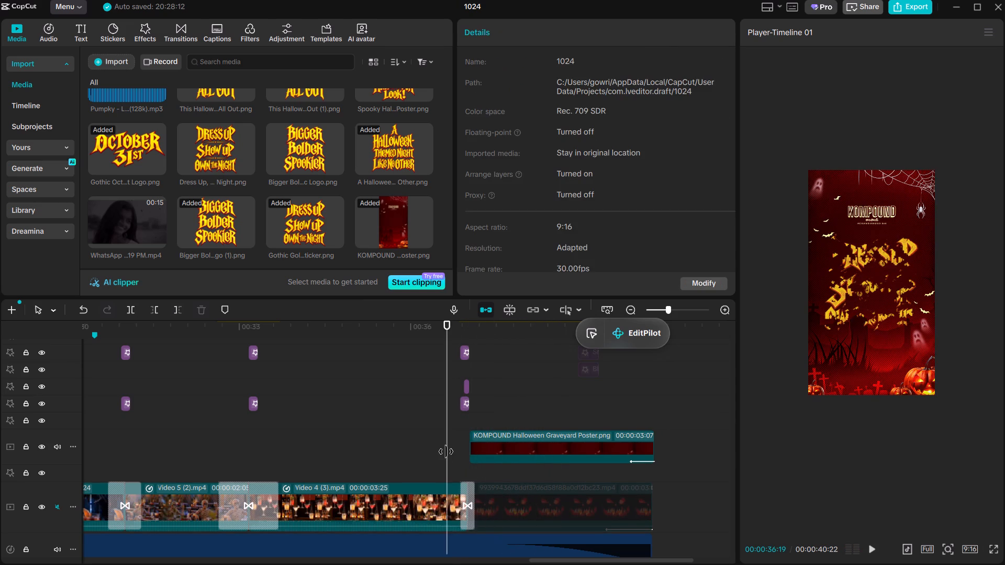
{"action": "key", "text": "space"}
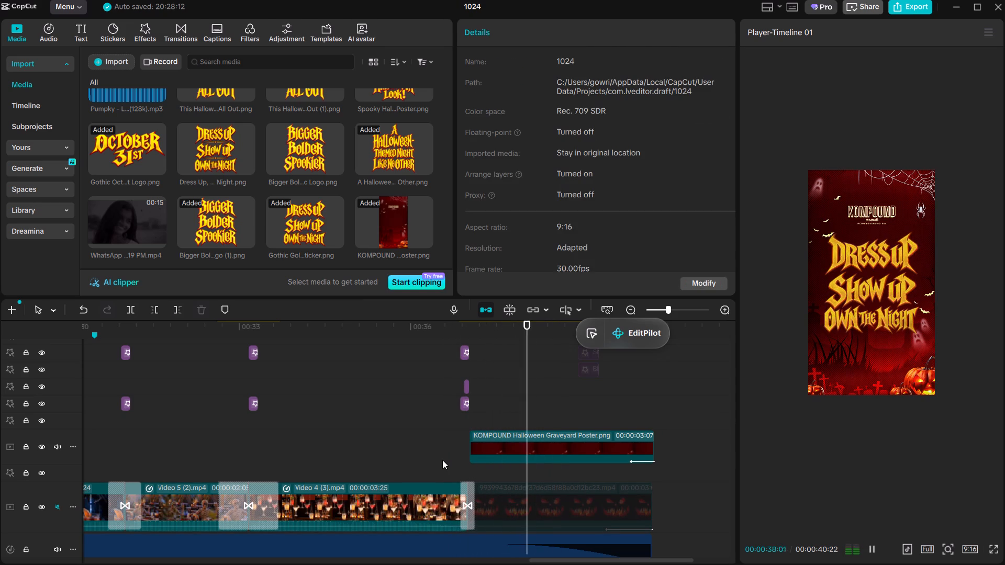
{"action": "left_click", "coordinate": [442, 460]}
{"action": "key", "text": "space"}
{"action": "key", "text": "space"}
{"action": "scroll", "coordinate": [442, 459], "scroll_direction": "up", "scroll_amount": 2, "text": "ctrl"}
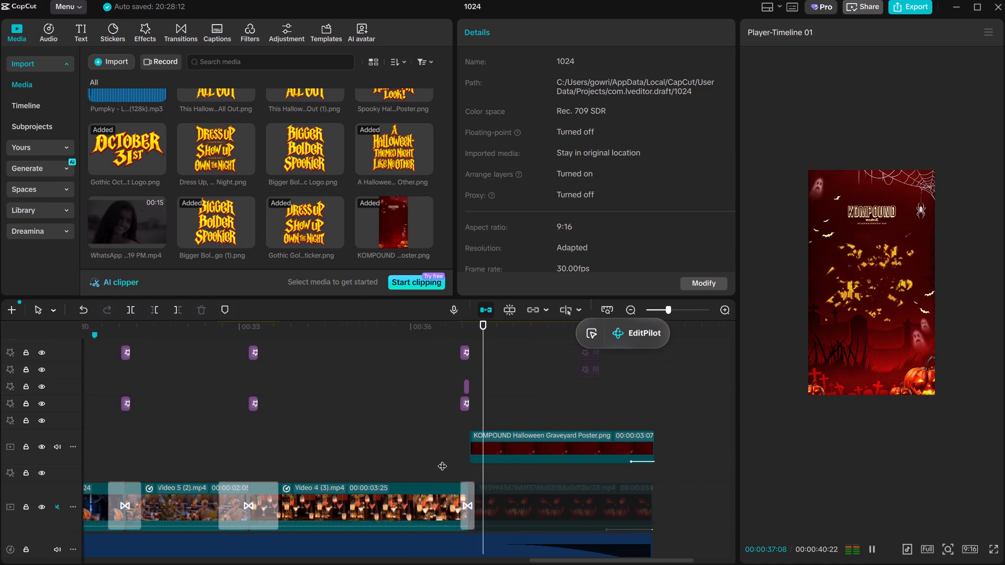
{"action": "scroll", "coordinate": [442, 459], "scroll_direction": "up", "scroll_amount": 1, "text": "ctrl"}
{"action": "scroll", "coordinate": [442, 459], "scroll_direction": "down", "scroll_amount": 8, "text": "ctrl"}
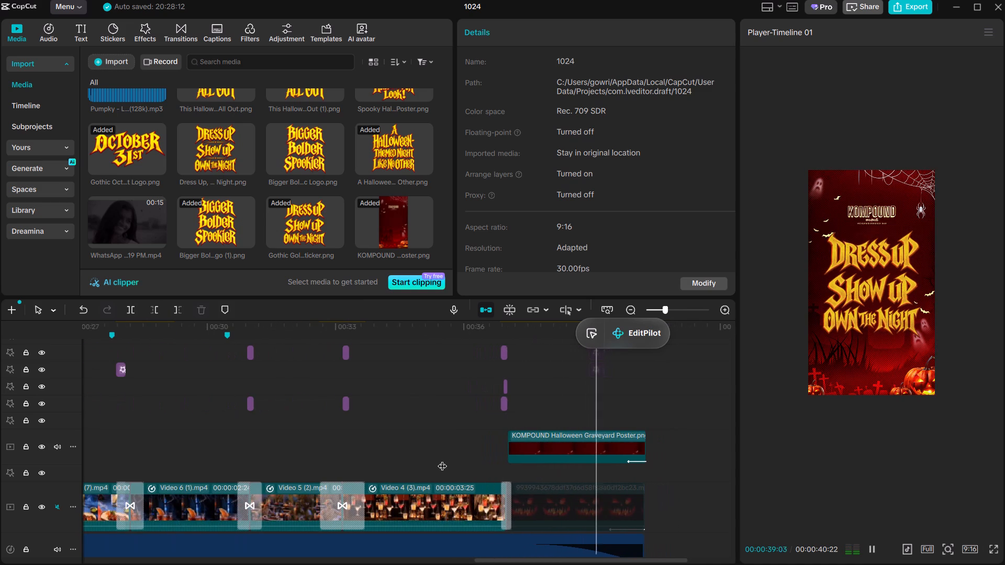
{"action": "key", "text": "space"}
Keyframe the KOMPOUND flyer clip to zoom slowly from 108% scale at its start to 111%, and replay the closing scene.
{"action": "left_click", "coordinate": [581, 448]}
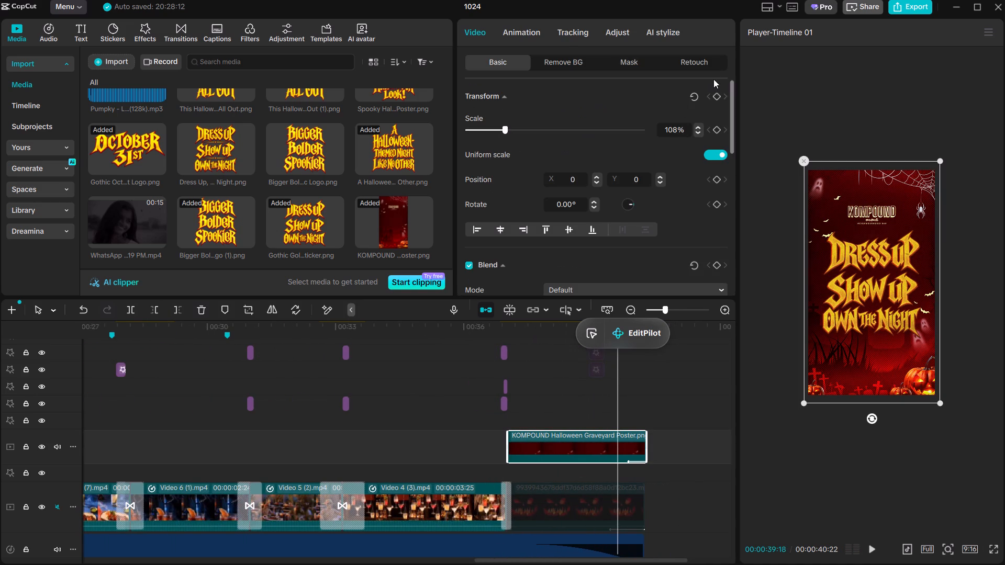
{"action": "left_click", "coordinate": [717, 96]}
{"action": "left_click_drag", "start_coordinate": [617, 445], "coordinate": [231, 449]}
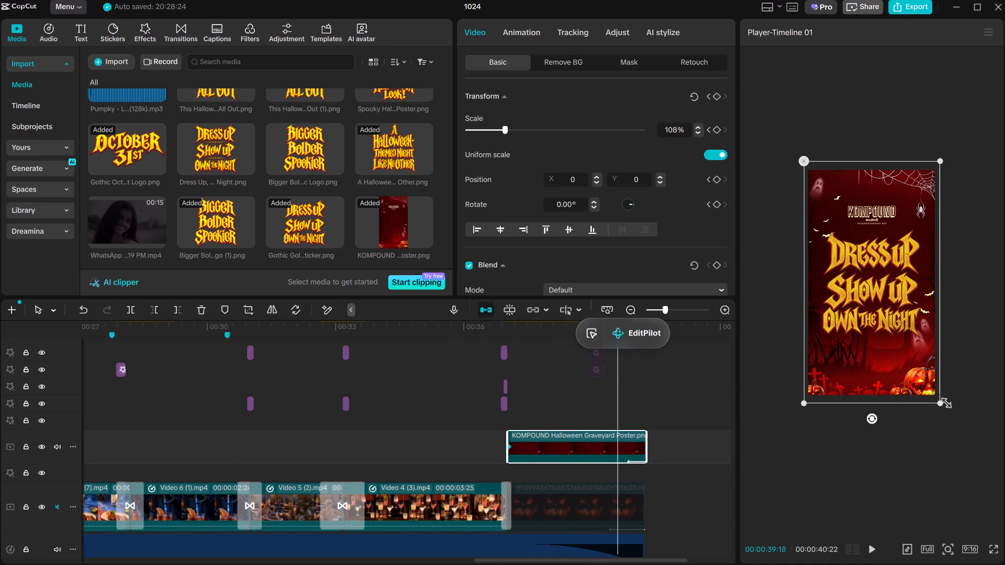
{"action": "left_click_drag", "start_coordinate": [942, 400], "coordinate": [947, 405]}
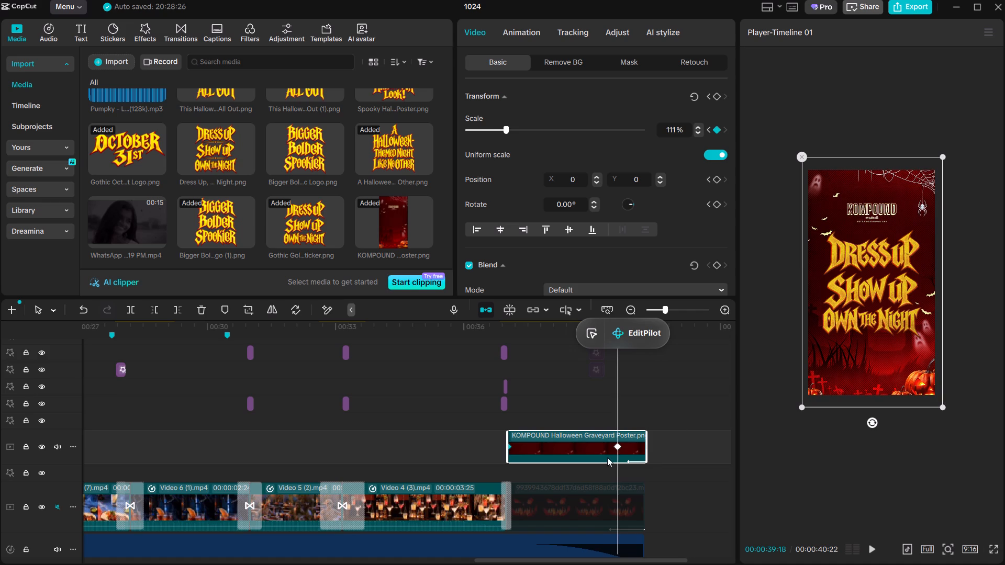
{"action": "left_click_drag", "start_coordinate": [615, 448], "coordinate": [707, 482]}
{"action": "left_click", "coordinate": [492, 447]}
{"action": "key", "text": "space"}
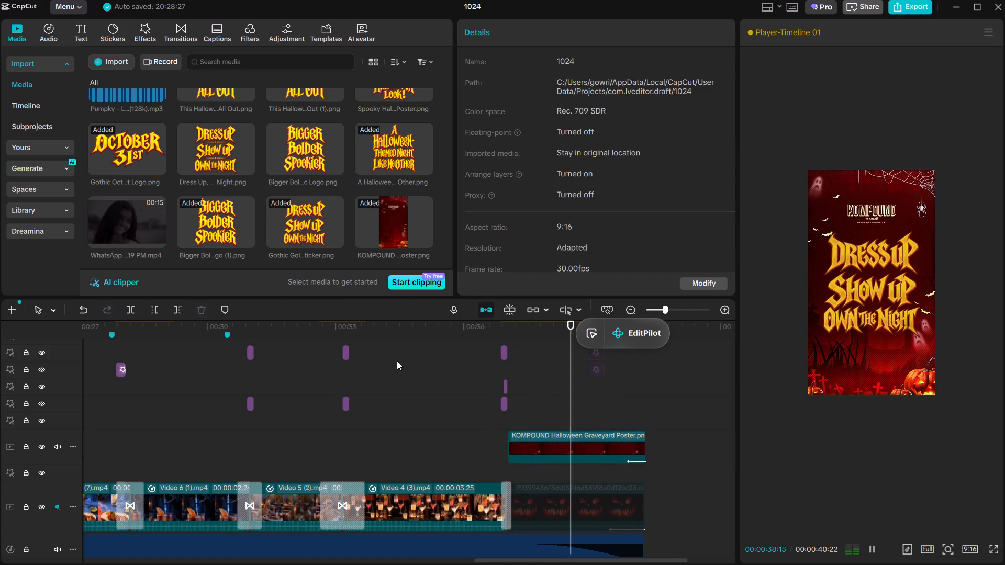
Import the 4k Logo_white image from the Desktop into the project media.
{"action": "scroll", "coordinate": [397, 361], "scroll_direction": "down", "scroll_amount": 6, "text": "ctrl"}
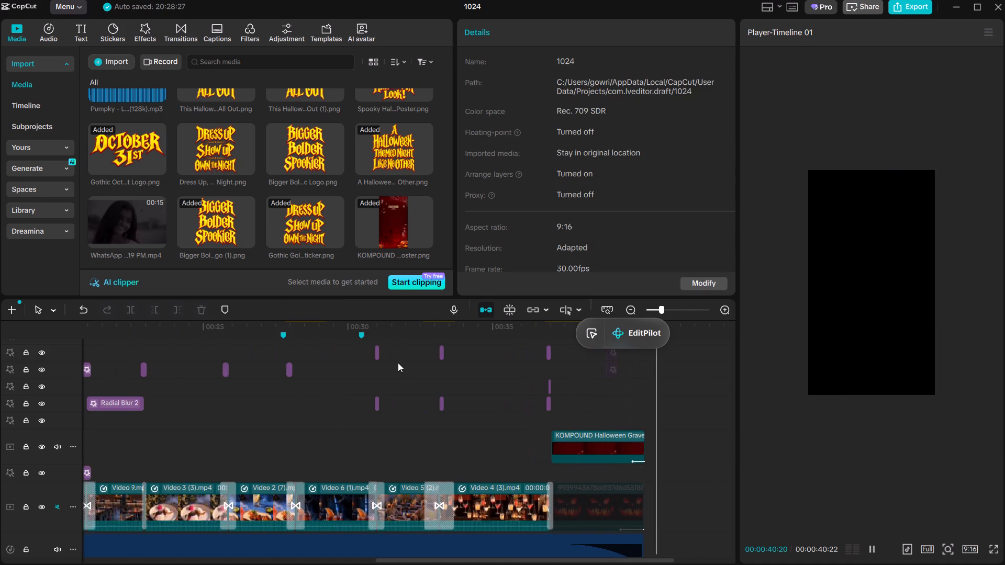
{"action": "scroll", "coordinate": [398, 363], "scroll_direction": "down", "scroll_amount": 1, "text": "ctrl"}
{"action": "left_click", "coordinate": [549, 446]}
{"action": "left_click_drag", "start_coordinate": [549, 445], "coordinate": [0, 336]}
{"action": "scroll", "coordinate": [177, 443], "scroll_direction": "up", "scroll_amount": 4}
{"action": "key", "text": "space"}
{"action": "key", "text": "space"}
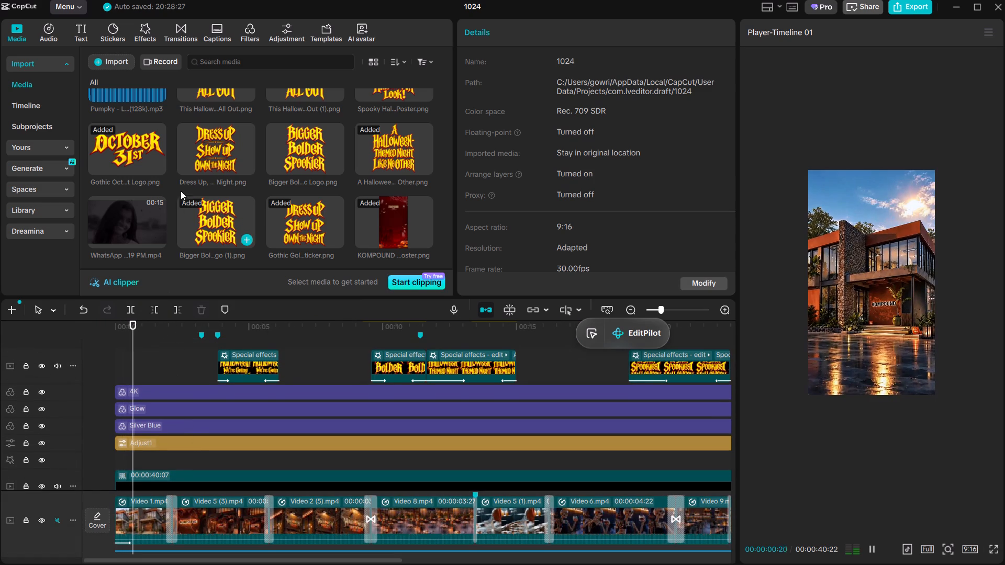
{"action": "left_click", "coordinate": [107, 64]}
{"action": "left_click", "coordinate": [111, 84]}
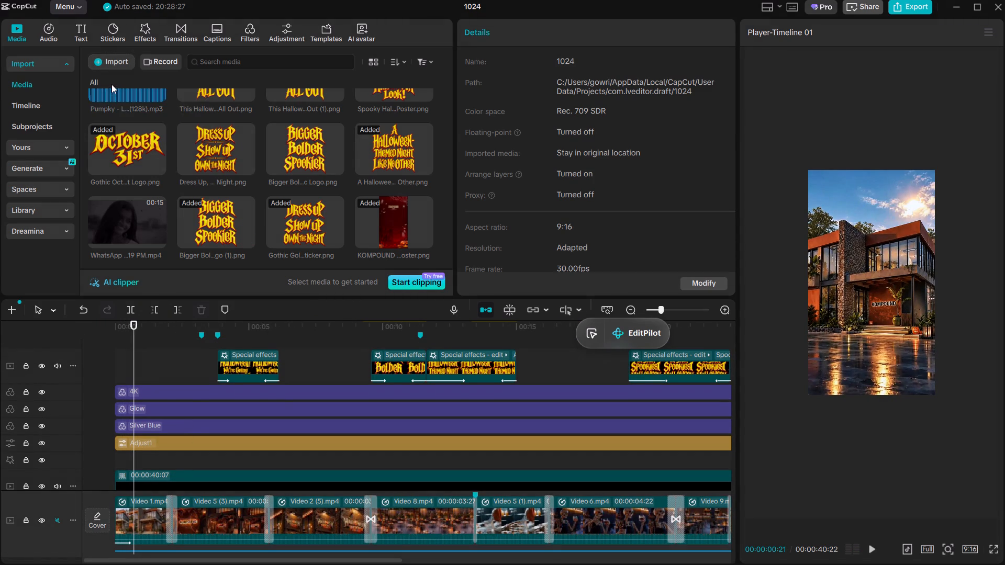
{"action": "left_click", "coordinate": [90, 168]}
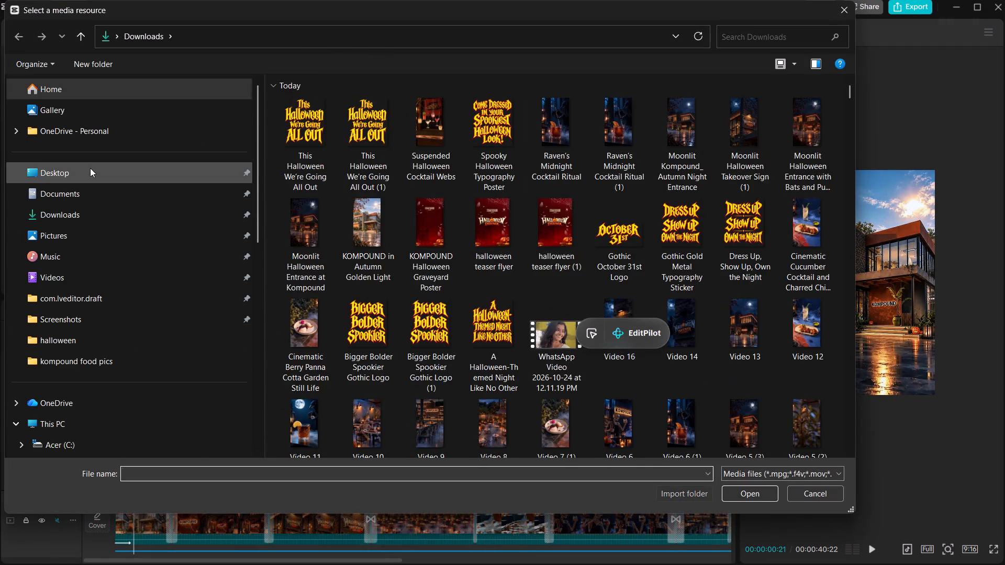
{"action": "double_click", "coordinate": [359, 248]}
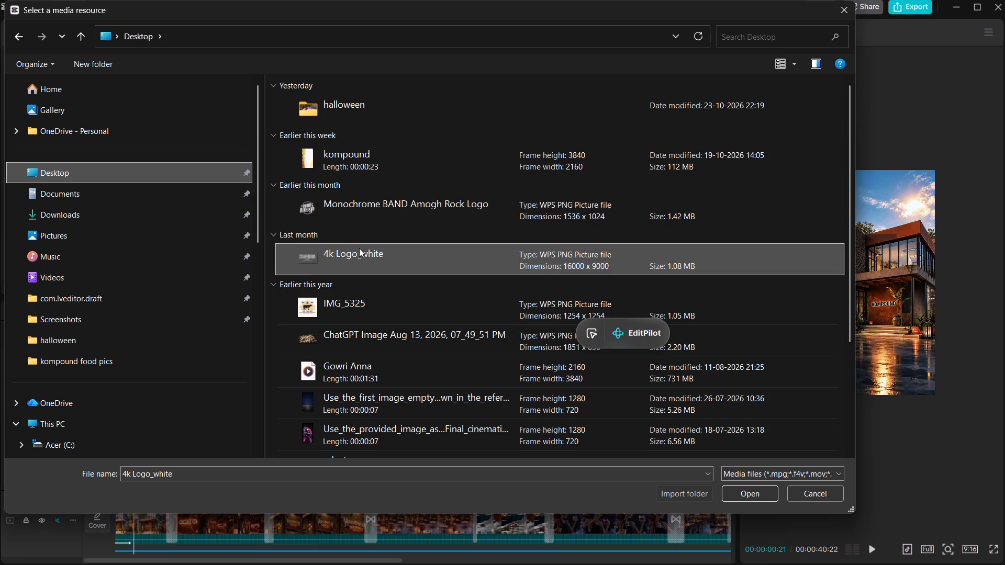
Place 4k Logo_white.png above the title clips at the very start of the video, trimmed to about 2.6 s.
{"action": "left_click_drag", "start_coordinate": [132, 225], "coordinate": [126, 367]}
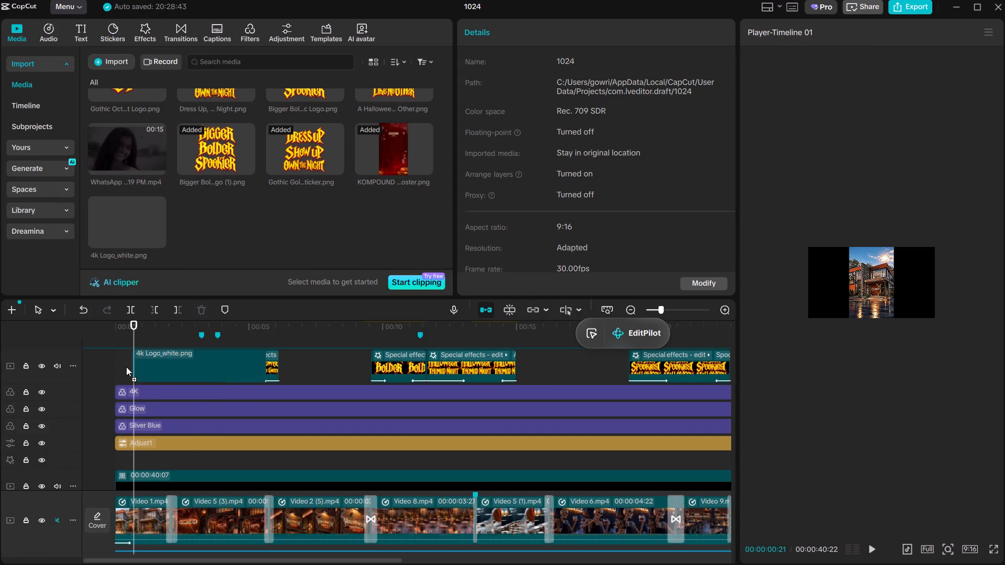
{"action": "left_click_drag", "start_coordinate": [126, 367], "coordinate": [115, 368]}
{"action": "scroll", "coordinate": [165, 371], "scroll_direction": "down", "scroll_amount": 1}
{"action": "left_click_drag", "start_coordinate": [248, 366], "coordinate": [191, 373]}
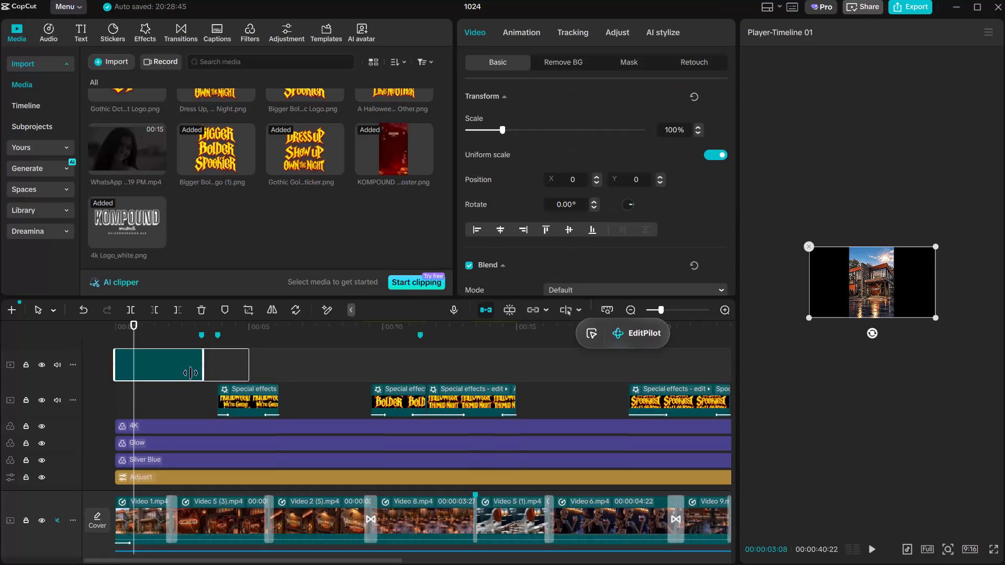
{"action": "left_click_drag", "start_coordinate": [191, 373], "coordinate": [183, 376]}
{"action": "left_click", "coordinate": [164, 400]}
{"action": "left_click_drag", "start_coordinate": [164, 400], "coordinate": [109, 401]}
{"action": "key", "text": "space"}
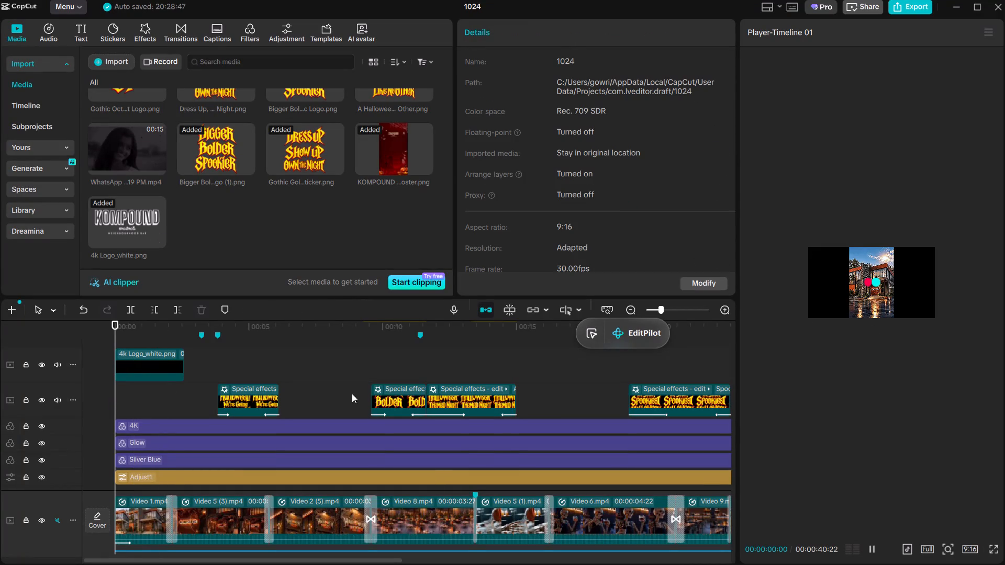
Scale the KOMPOUND logo down to 79% over the opening building shot.
{"action": "left_click", "coordinate": [131, 368]}
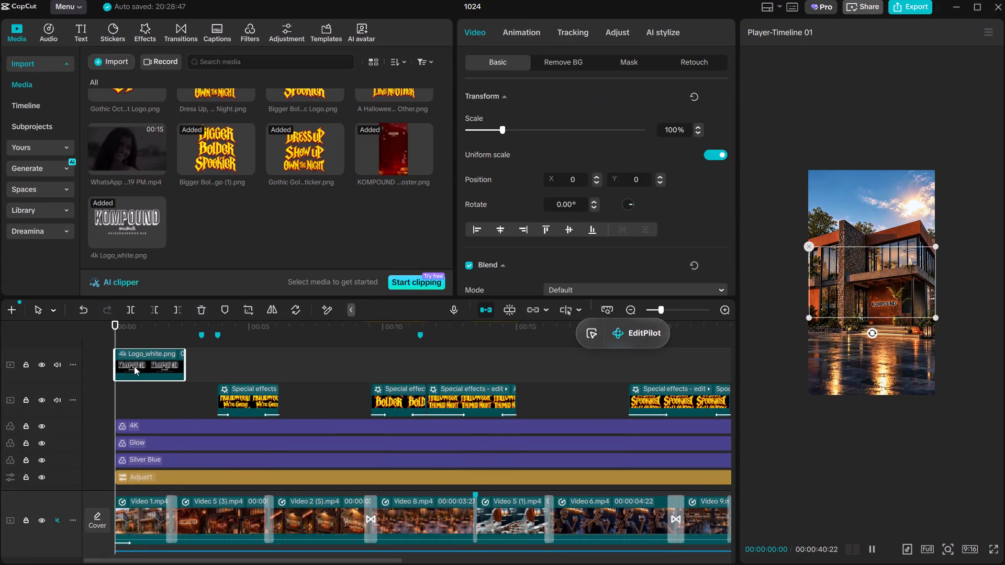
{"action": "left_click", "coordinate": [151, 393]}
{"action": "left_click", "coordinate": [156, 363]}
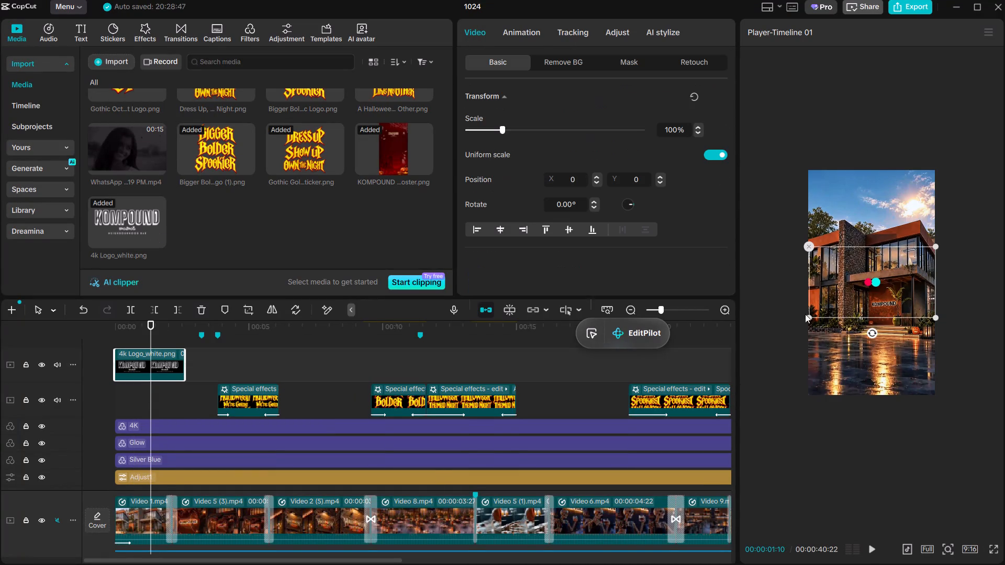
{"action": "scroll", "coordinate": [899, 302], "scroll_direction": "up", "scroll_amount": 5, "text": "ctrl"}
{"action": "scroll", "coordinate": [910, 293], "scroll_direction": "down", "scroll_amount": 9, "text": "ctrl"}
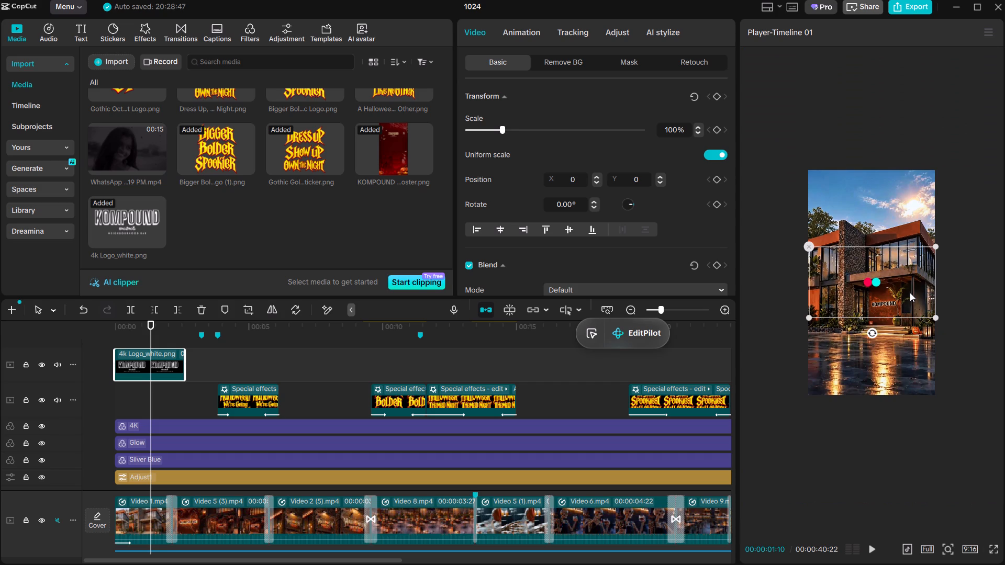
{"action": "left_click_drag", "start_coordinate": [932, 318], "coordinate": [916, 309]}
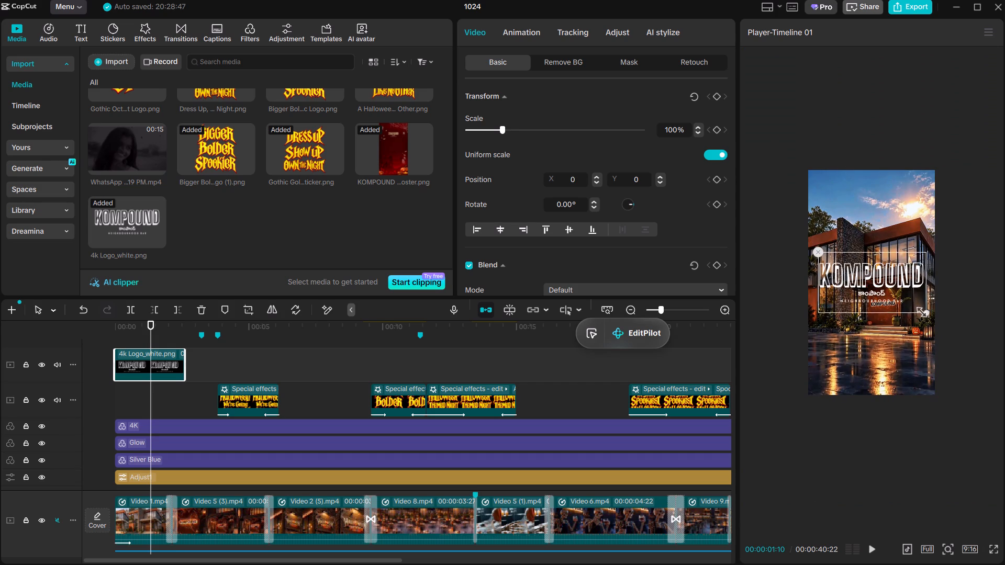
{"action": "left_click_drag", "start_coordinate": [916, 309], "coordinate": [910, 310]}
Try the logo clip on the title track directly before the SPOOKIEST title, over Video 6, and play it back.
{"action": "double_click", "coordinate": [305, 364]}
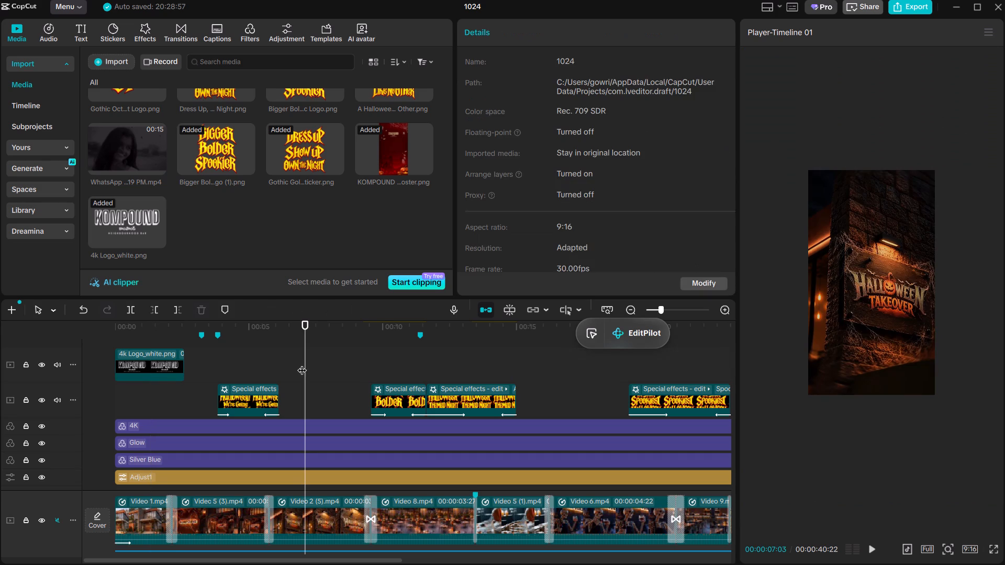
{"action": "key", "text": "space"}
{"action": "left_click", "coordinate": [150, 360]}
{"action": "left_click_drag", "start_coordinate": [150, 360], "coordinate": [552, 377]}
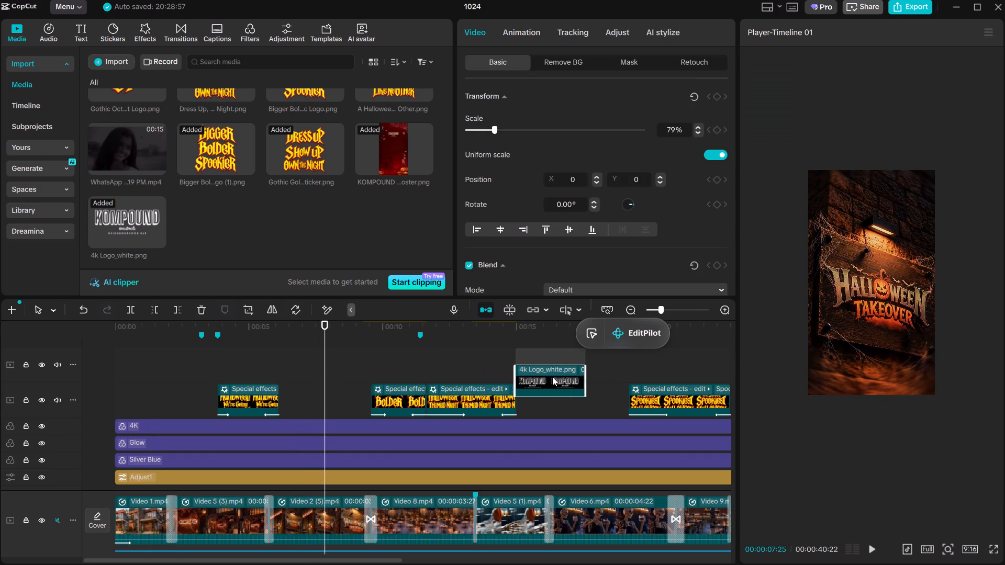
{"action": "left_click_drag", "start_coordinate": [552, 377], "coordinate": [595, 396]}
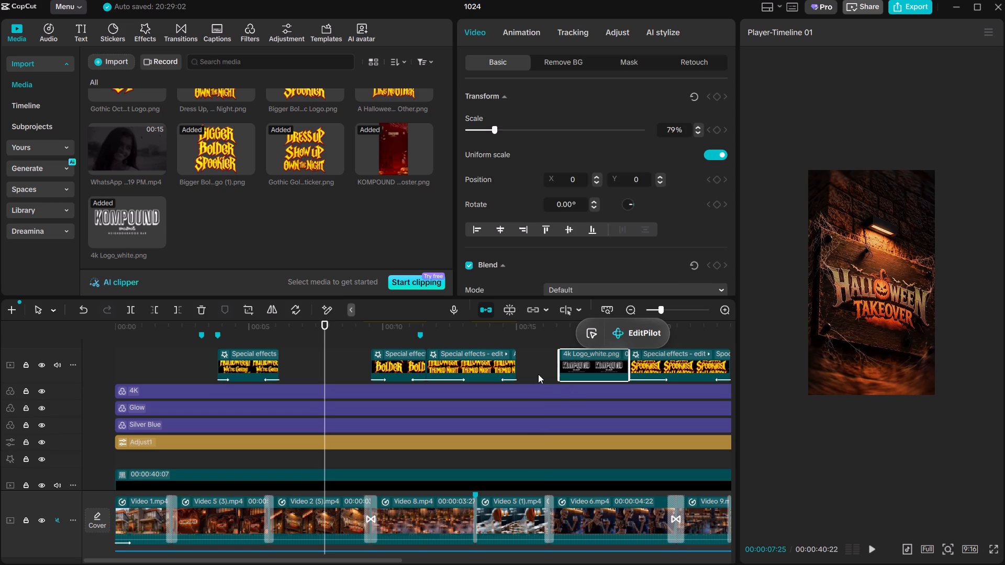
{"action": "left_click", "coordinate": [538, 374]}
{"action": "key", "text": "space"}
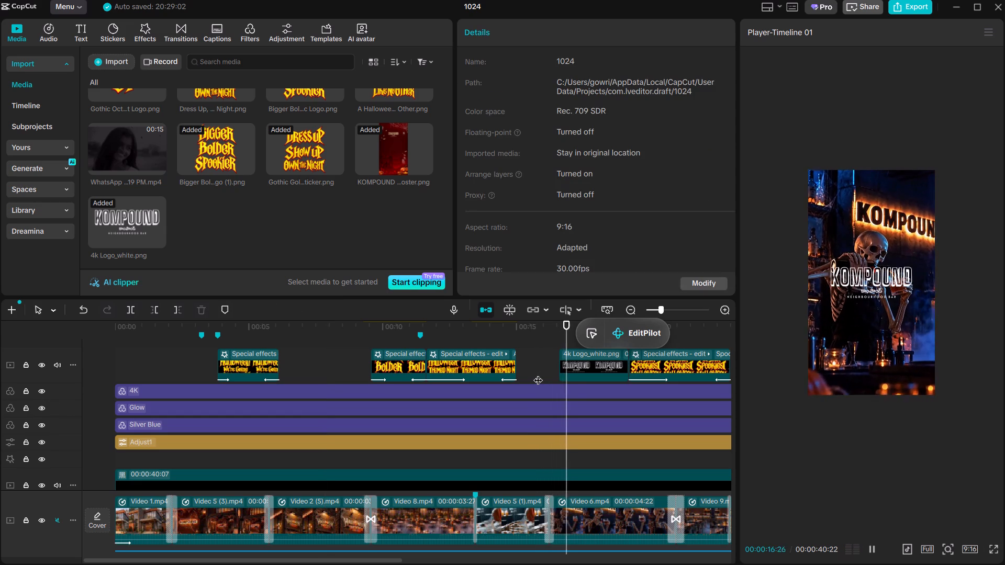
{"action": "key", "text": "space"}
Play back the section around the "A Halloween-Themed Night Like No Other" title to look for a fitting logo spot.
{"action": "left_click", "coordinate": [533, 368]}
{"action": "left_click_drag", "start_coordinate": [533, 368], "coordinate": [482, 378]}
{"action": "left_click", "coordinate": [472, 380]}
{"action": "key", "text": "space"}
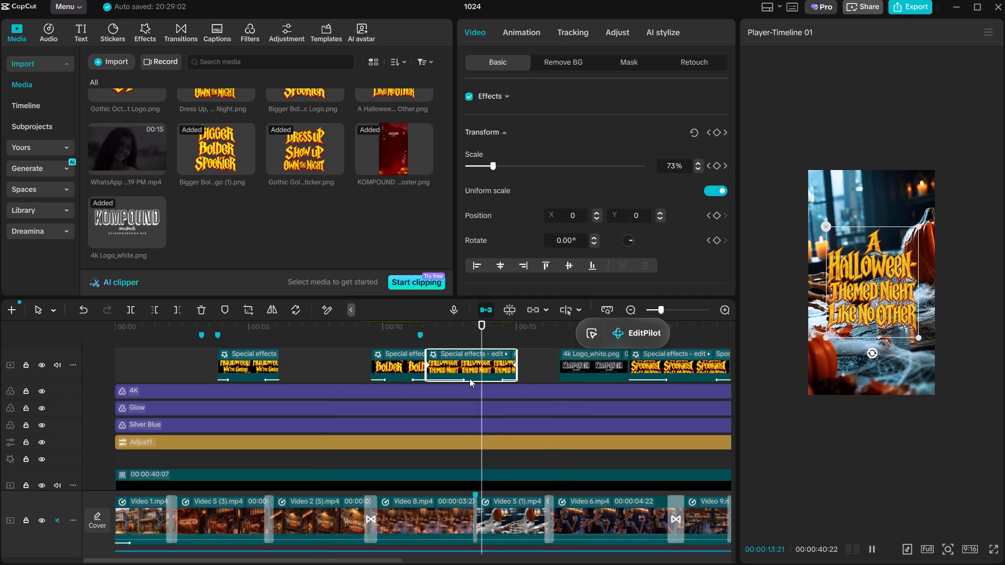
{"action": "key", "text": "space"}
{"action": "left_click", "coordinate": [449, 343]}
{"action": "scroll", "coordinate": [449, 344], "scroll_direction": "up", "scroll_amount": 1}
{"action": "left_click", "coordinate": [407, 360]}
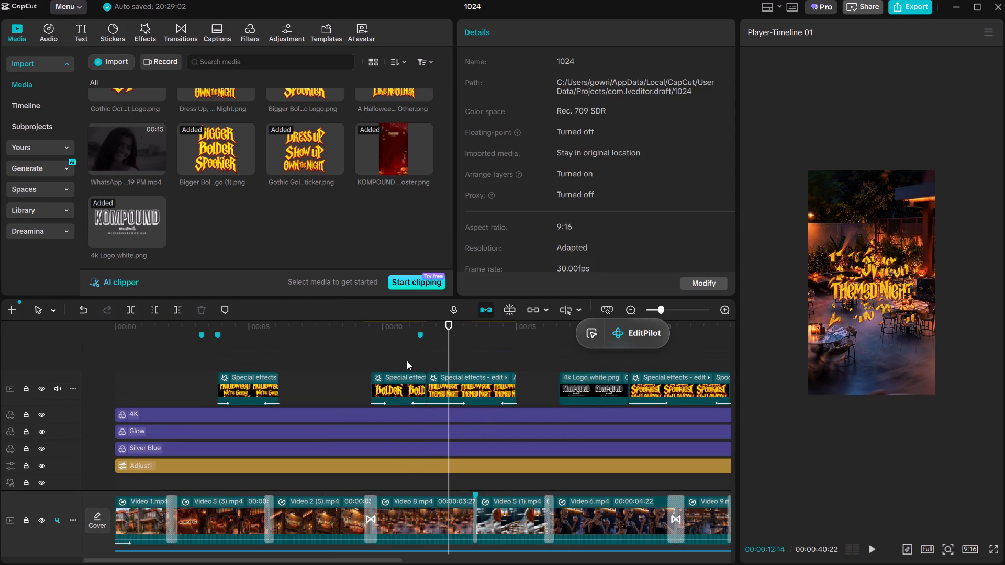
{"action": "key", "text": "space"}
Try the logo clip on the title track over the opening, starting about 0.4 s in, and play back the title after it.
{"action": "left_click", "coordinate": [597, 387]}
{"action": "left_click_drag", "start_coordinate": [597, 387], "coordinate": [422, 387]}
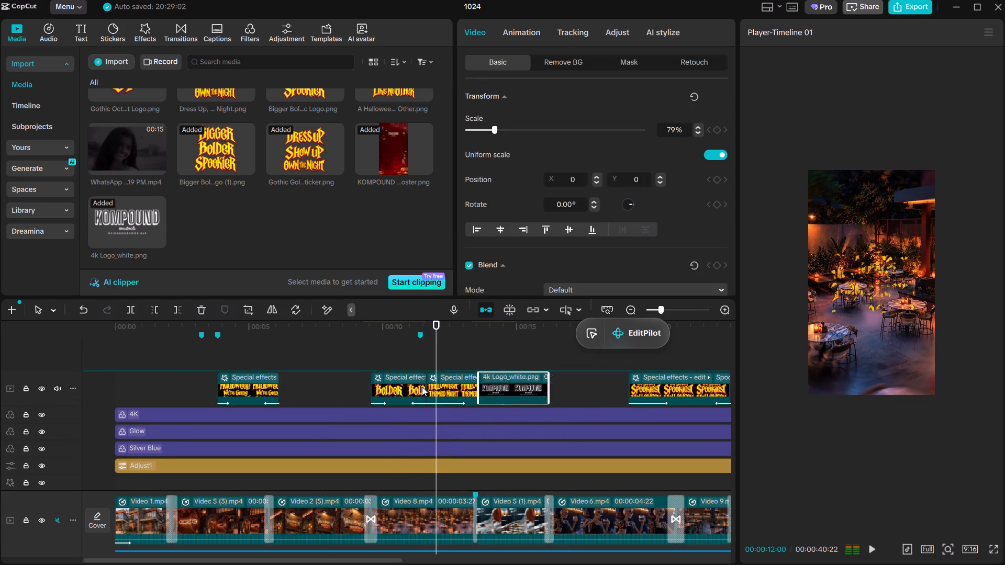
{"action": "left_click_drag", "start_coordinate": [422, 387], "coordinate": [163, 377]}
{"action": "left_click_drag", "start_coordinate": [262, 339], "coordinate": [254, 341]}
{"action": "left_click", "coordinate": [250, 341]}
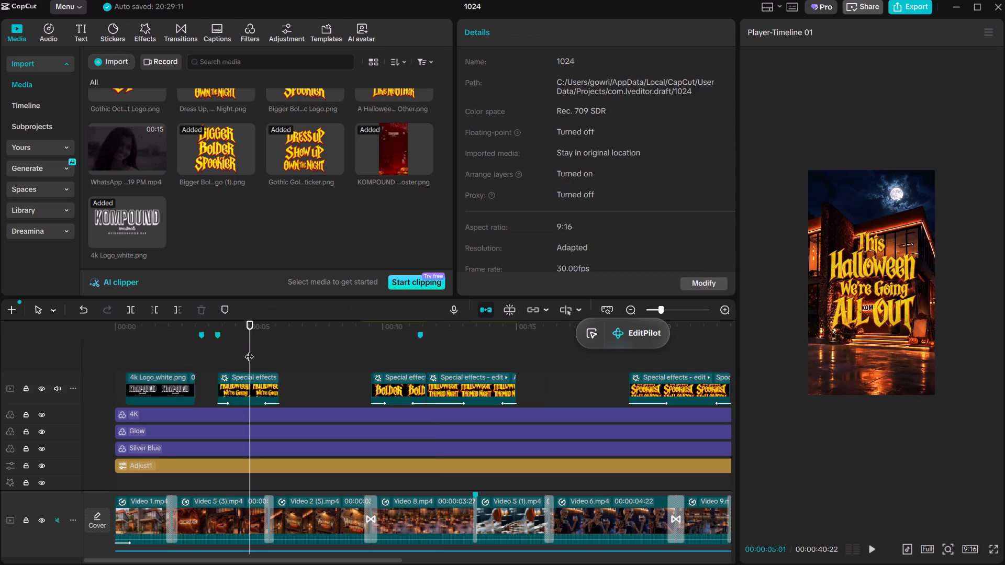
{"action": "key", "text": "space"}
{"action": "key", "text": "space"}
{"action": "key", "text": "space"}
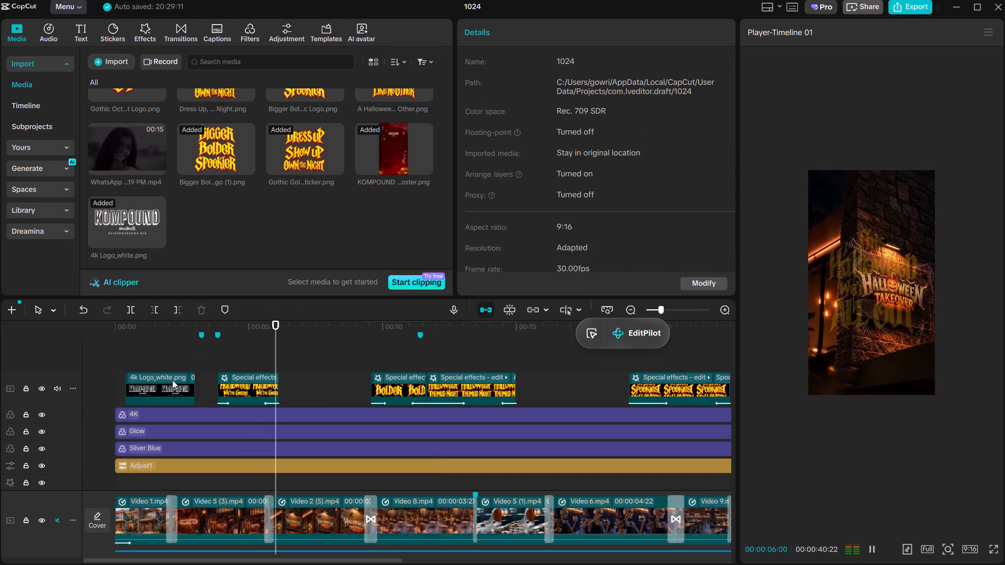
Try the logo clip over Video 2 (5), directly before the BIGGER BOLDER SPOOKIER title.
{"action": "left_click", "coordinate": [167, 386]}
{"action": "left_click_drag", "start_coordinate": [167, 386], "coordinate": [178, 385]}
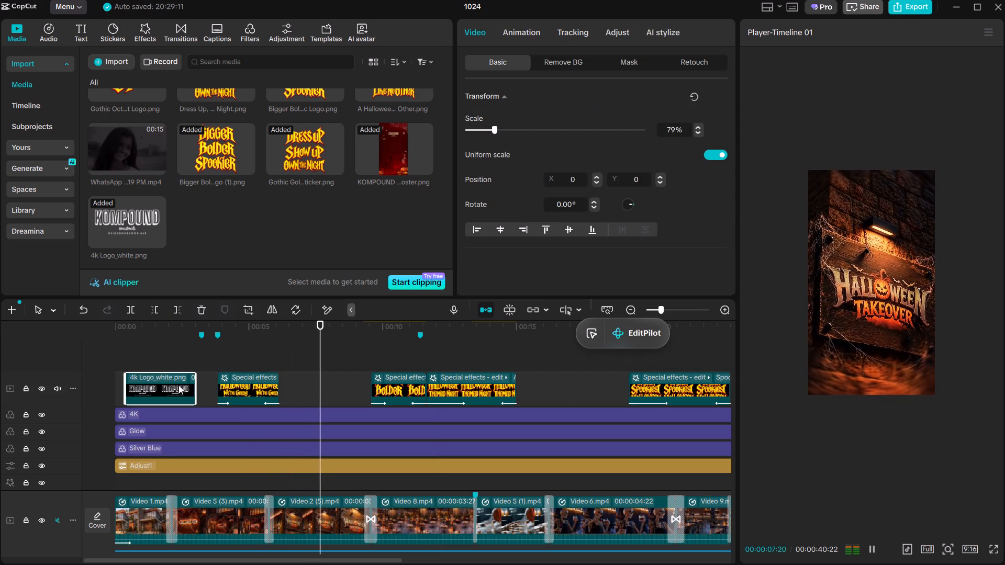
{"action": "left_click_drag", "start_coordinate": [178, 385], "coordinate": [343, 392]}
Trim the start of the logo clip to a duration of 00:00:02:05, and play back its section.
{"action": "scroll", "coordinate": [338, 399], "scroll_direction": "up", "scroll_amount": 2, "text": "ctrl"}
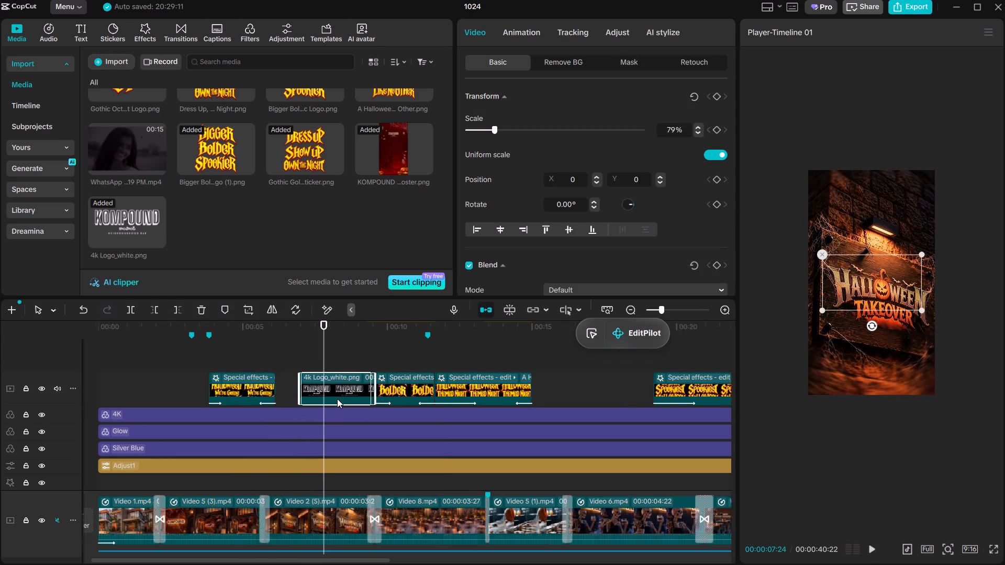
{"action": "scroll", "coordinate": [337, 399], "scroll_direction": "up", "scroll_amount": 4, "text": "ctrl"}
{"action": "scroll", "coordinate": [332, 397], "scroll_direction": "down", "scroll_amount": 1}
{"action": "left_click_drag", "start_coordinate": [289, 365], "coordinate": [309, 370]}
{"action": "left_click", "coordinate": [245, 342]}
{"action": "key", "text": "space"}
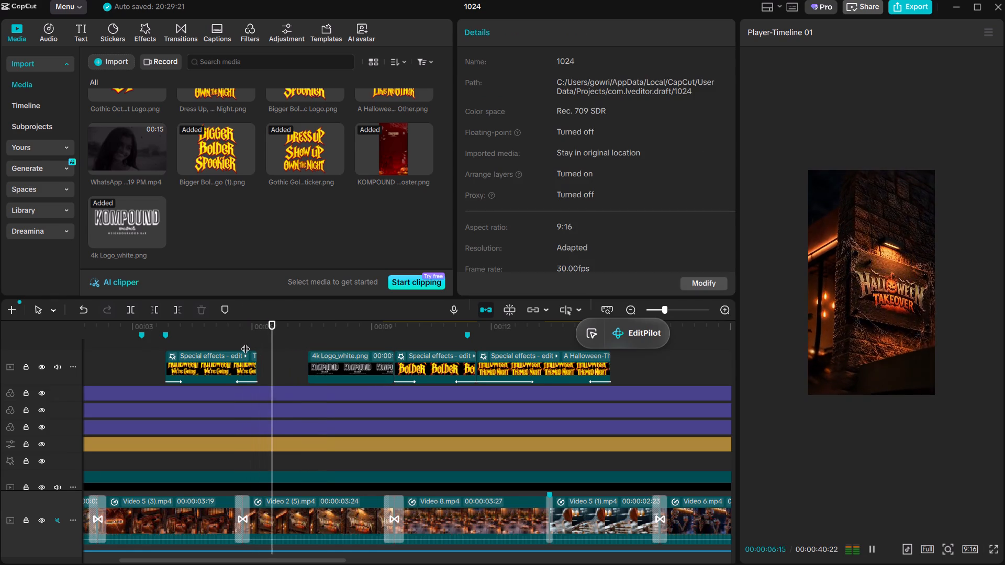
{"action": "scroll", "coordinate": [245, 342], "scroll_direction": "up", "scroll_amount": 5, "text": "ctrl"}
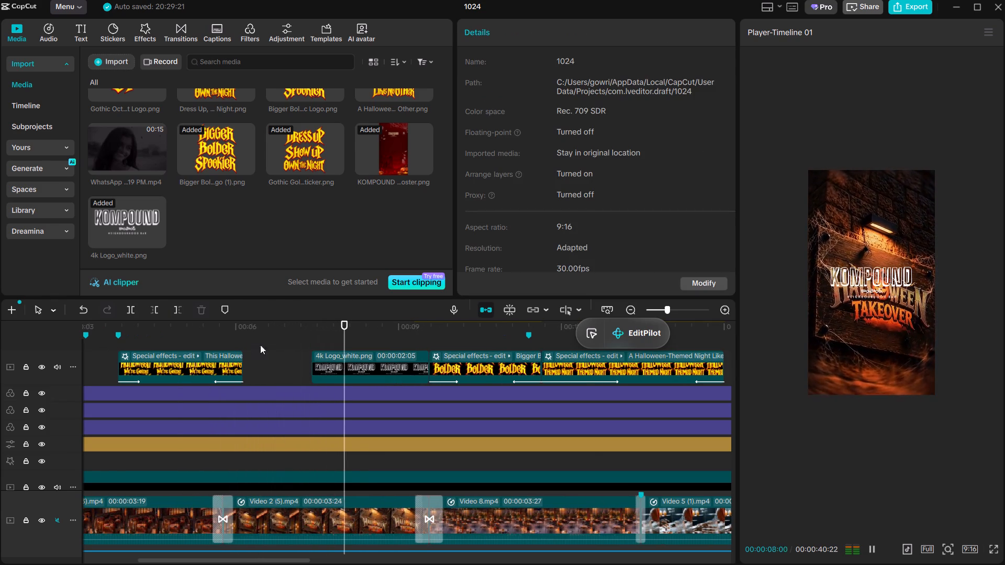
{"action": "key", "text": "space"}
{"action": "key", "text": "space"}
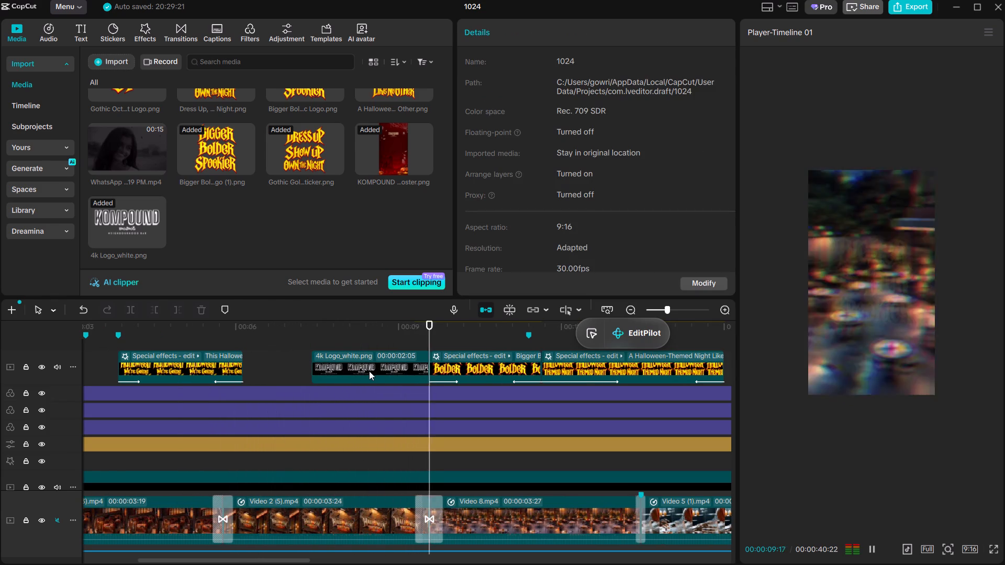
Move the logo clip to the very start of the title track over Video 1, and replay the opening.
{"action": "left_click", "coordinate": [371, 369]}
{"action": "left_click_drag", "start_coordinate": [371, 369], "coordinate": [64, 359]}
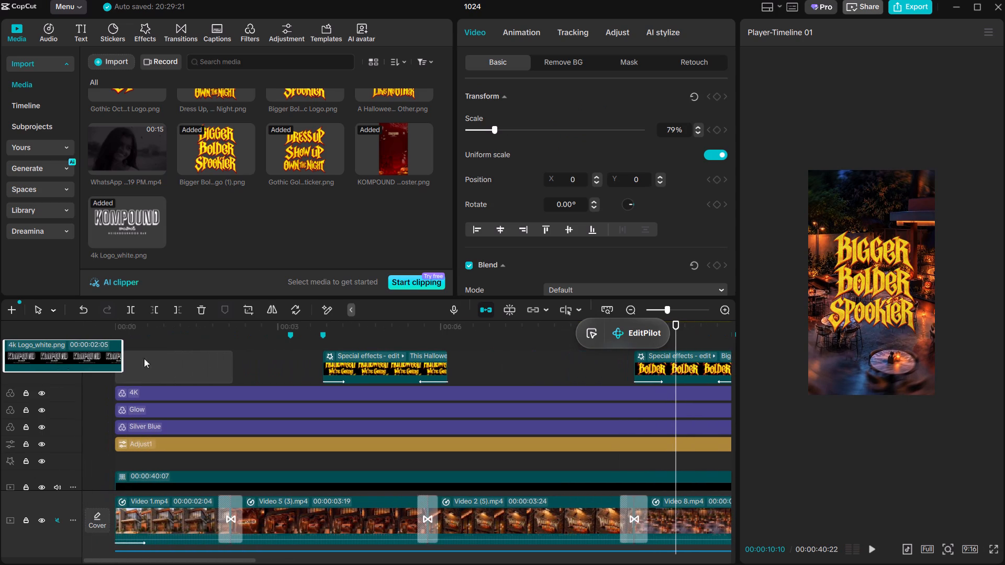
{"action": "left_click", "coordinate": [254, 351]}
{"action": "left_click_drag", "start_coordinate": [254, 351], "coordinate": [63, 351]}
{"action": "key", "text": "space"}
{"action": "key", "text": "space"}
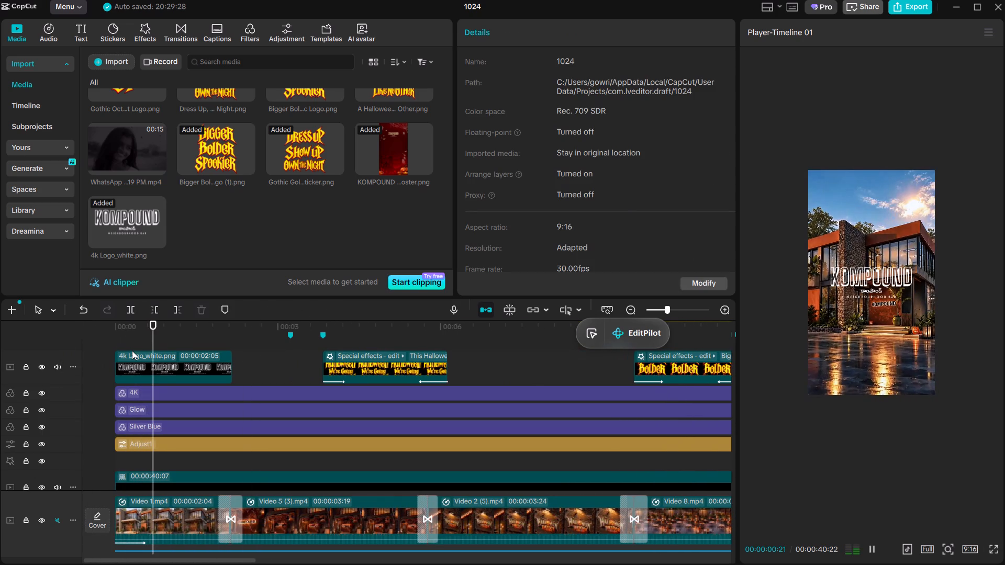
{"action": "key", "text": "space"}
Apply the 0.5 s Fade Out and 0.5 s Fade In animations to the logo clip in the opening.
{"action": "left_click", "coordinate": [132, 351]}
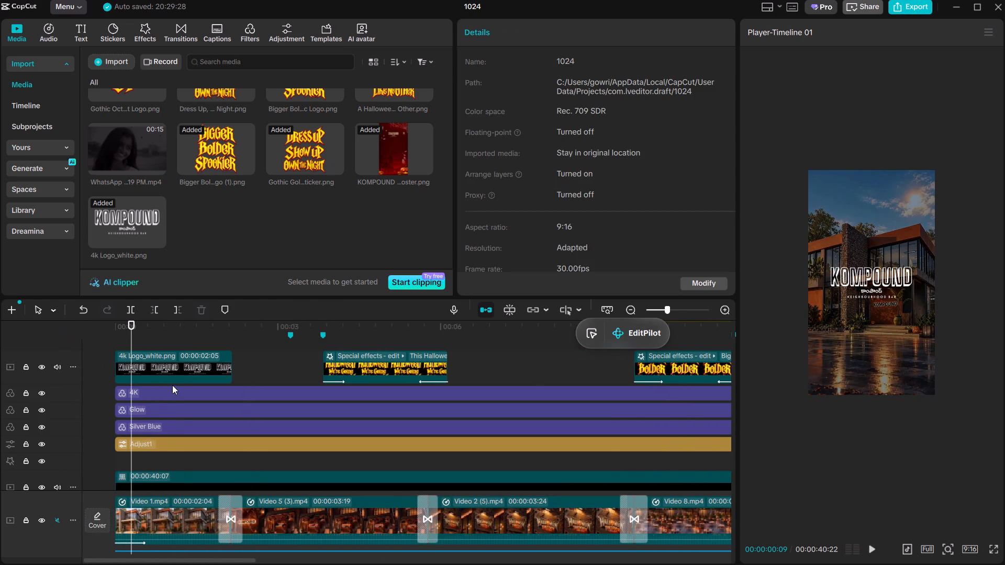
{"action": "left_click", "coordinate": [178, 370]}
{"action": "left_click", "coordinate": [530, 36]}
{"action": "left_click", "coordinate": [671, 151]}
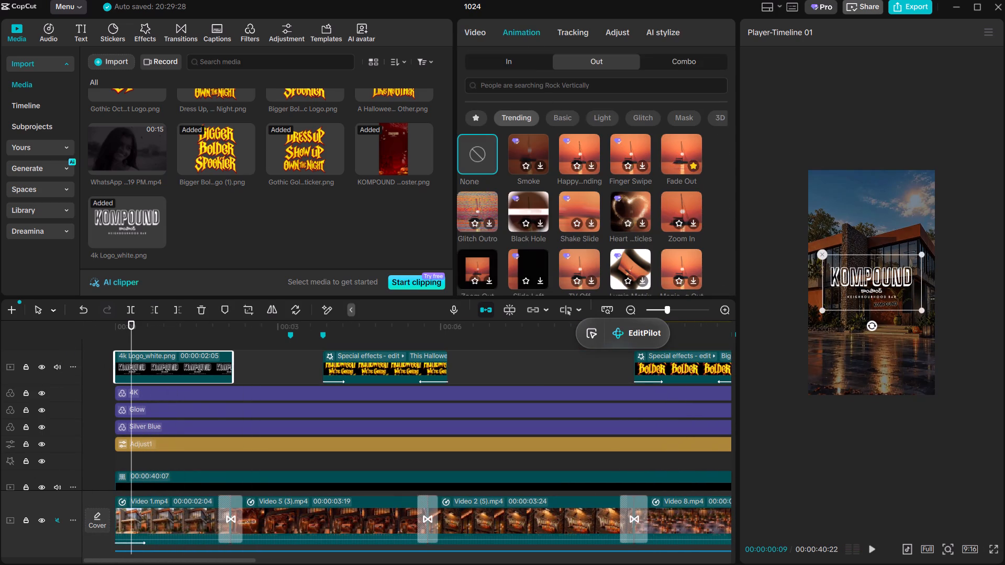
{"action": "left_click", "coordinate": [517, 60]}
{"action": "left_click", "coordinate": [679, 160]}
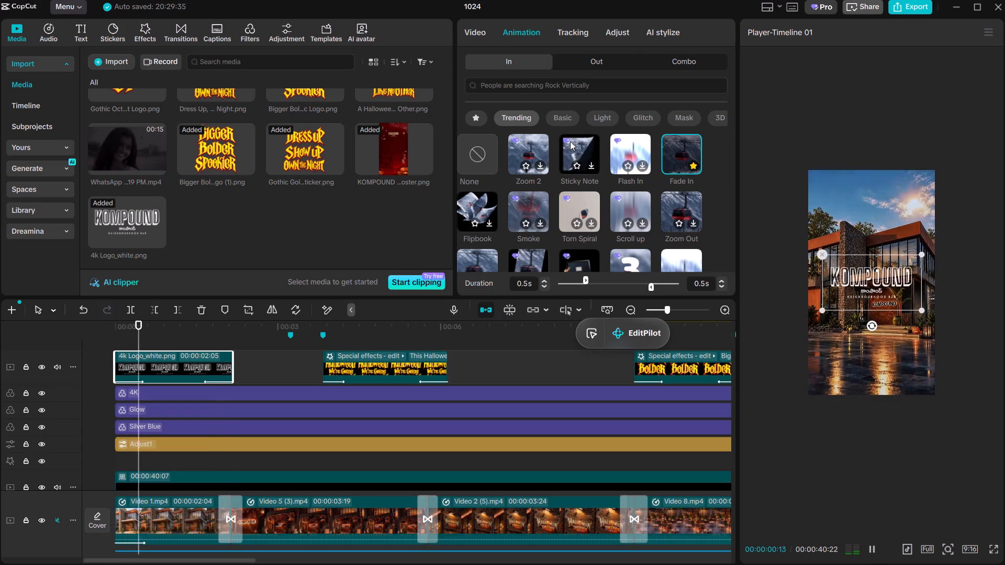
Replace the logo clip's Fade In with the favourited Bat Swarm-in entrance animation.
{"action": "left_click", "coordinate": [475, 119]}
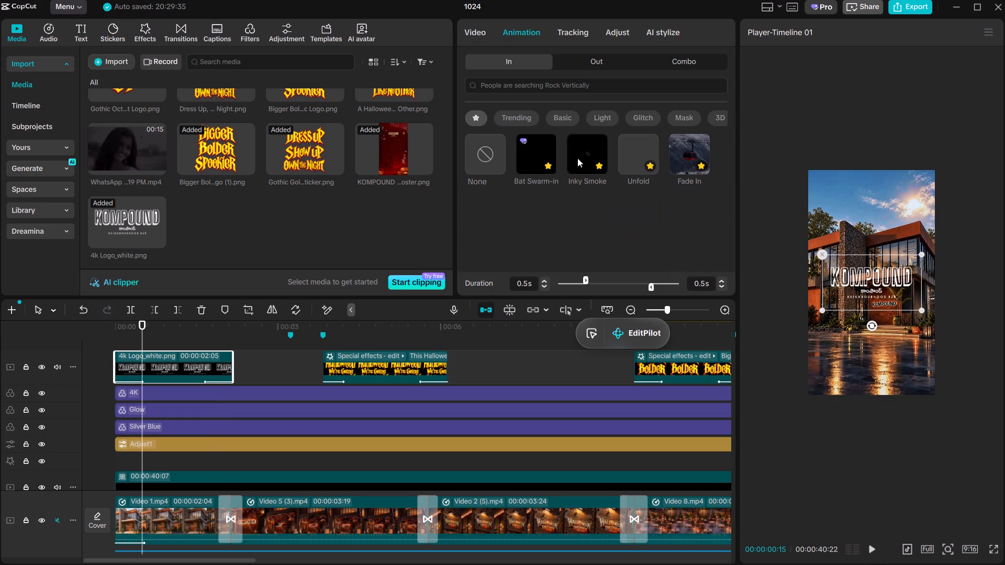
{"action": "left_click", "coordinate": [554, 142]}
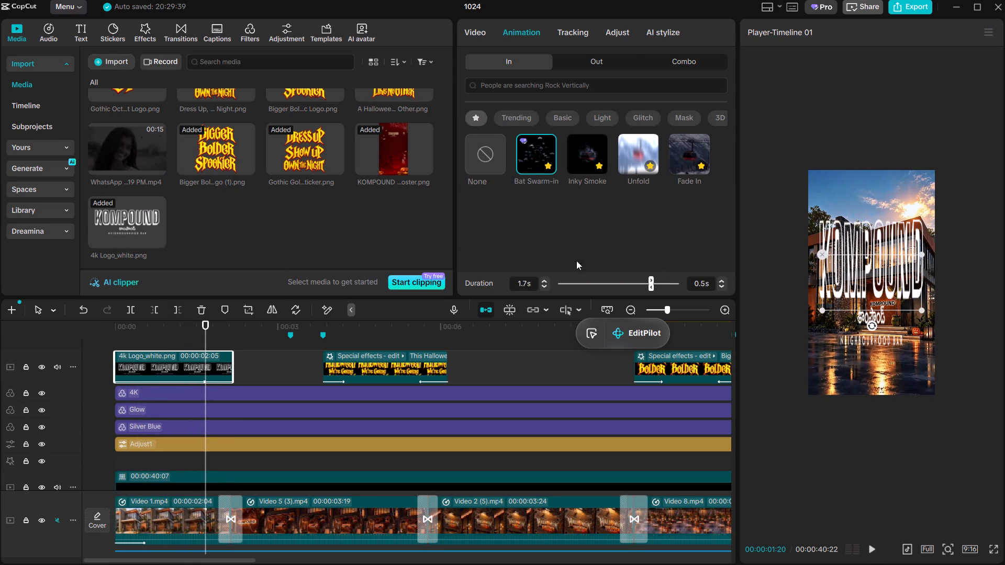
Extend the end of the opening logo clip to a duration of 00:00:02:21, and play back the opening.
{"action": "left_click_drag", "start_coordinate": [233, 372], "coordinate": [259, 378]}
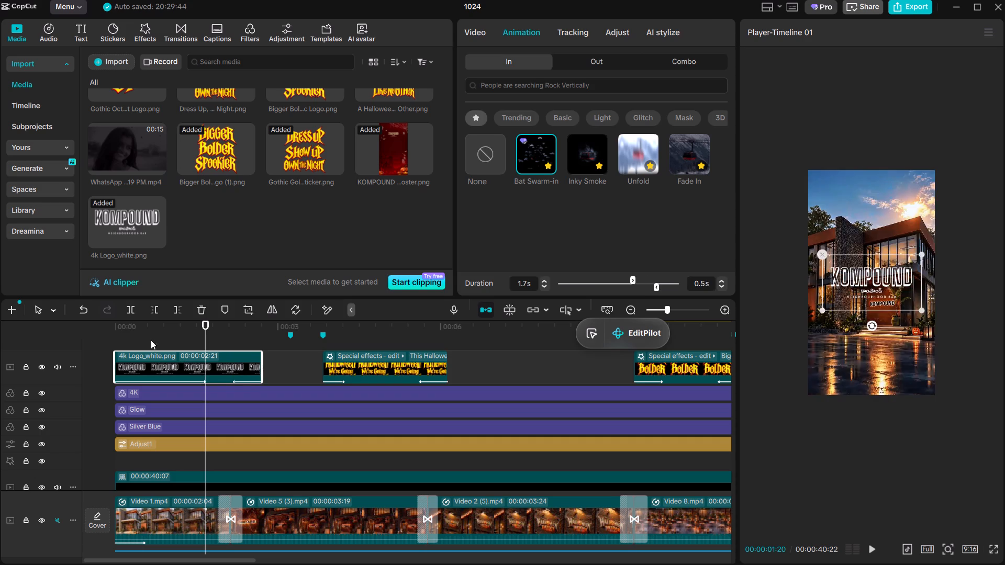
{"action": "left_click", "coordinate": [151, 341]}
{"action": "left_click_drag", "start_coordinate": [149, 340], "coordinate": [76, 340]}
{"action": "key", "text": "space"}
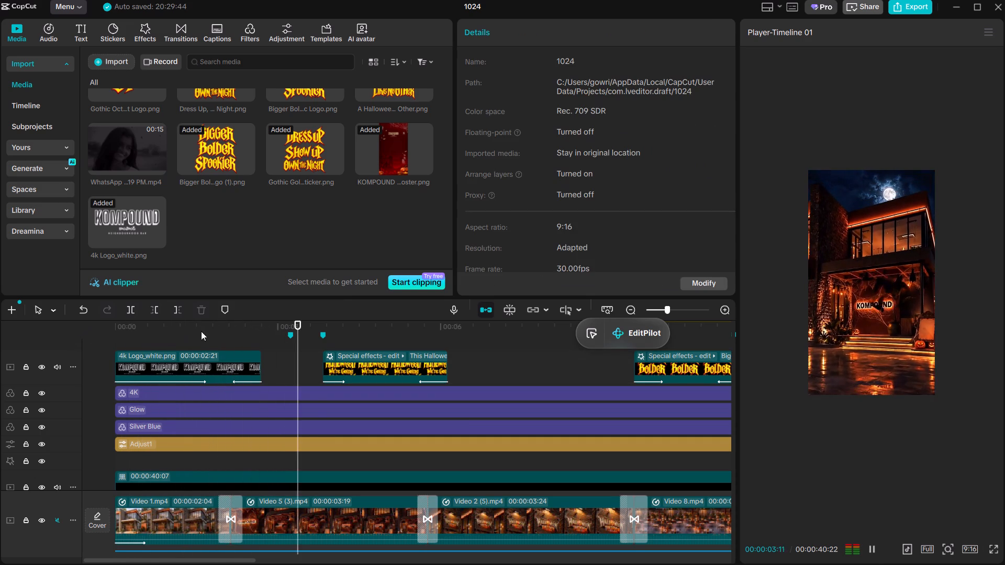
{"action": "left_click", "coordinate": [221, 342]}
{"action": "key", "text": "space"}
{"action": "key", "text": "space"}
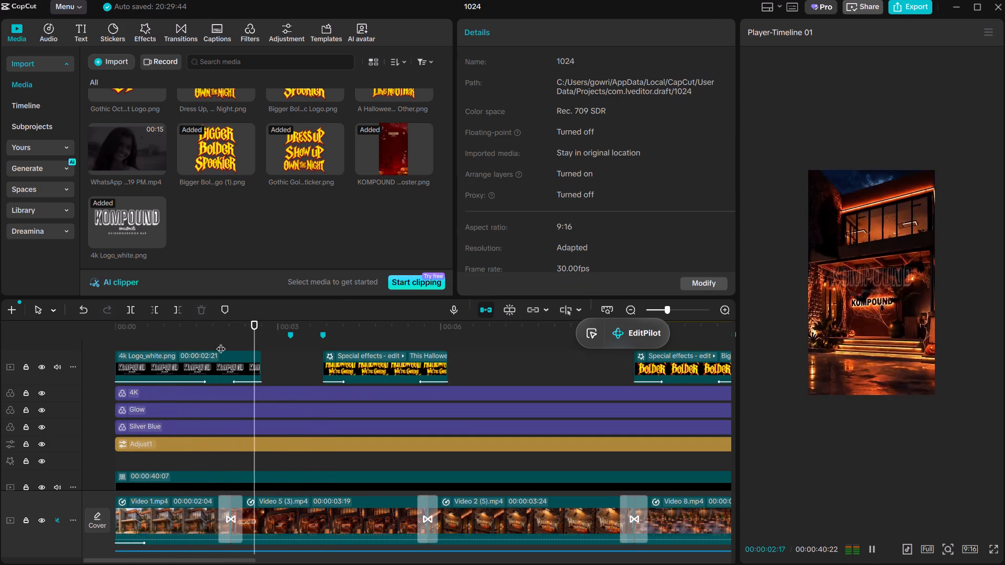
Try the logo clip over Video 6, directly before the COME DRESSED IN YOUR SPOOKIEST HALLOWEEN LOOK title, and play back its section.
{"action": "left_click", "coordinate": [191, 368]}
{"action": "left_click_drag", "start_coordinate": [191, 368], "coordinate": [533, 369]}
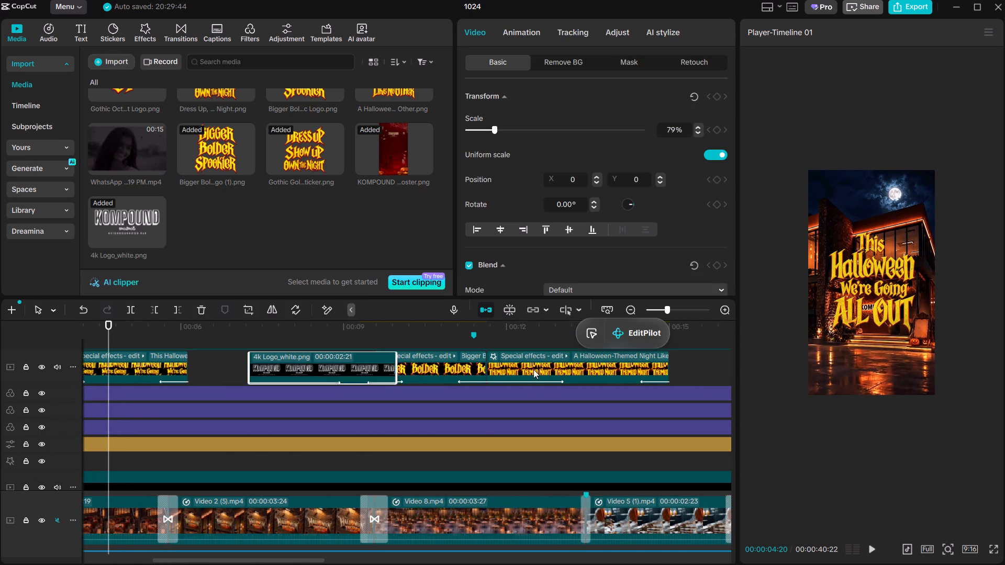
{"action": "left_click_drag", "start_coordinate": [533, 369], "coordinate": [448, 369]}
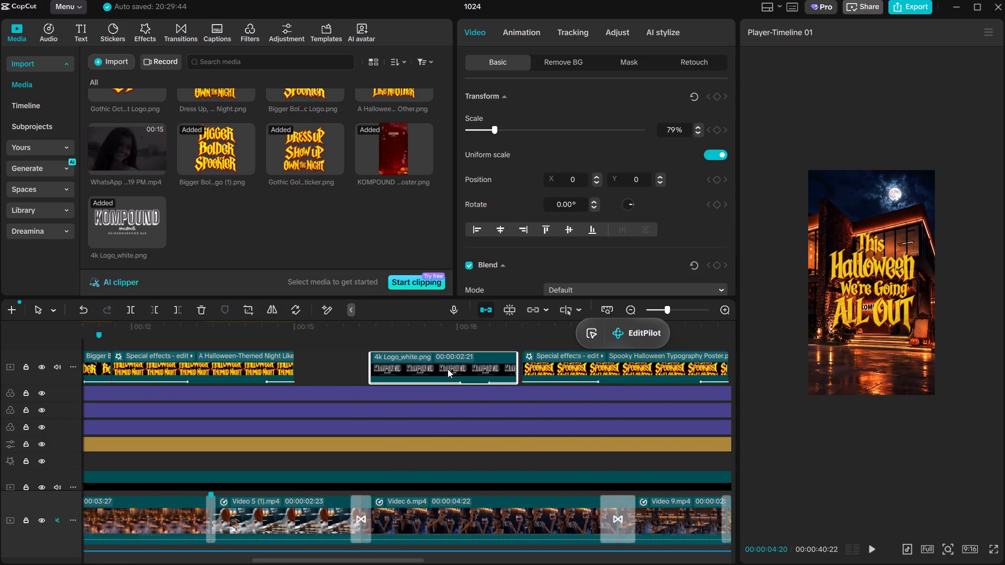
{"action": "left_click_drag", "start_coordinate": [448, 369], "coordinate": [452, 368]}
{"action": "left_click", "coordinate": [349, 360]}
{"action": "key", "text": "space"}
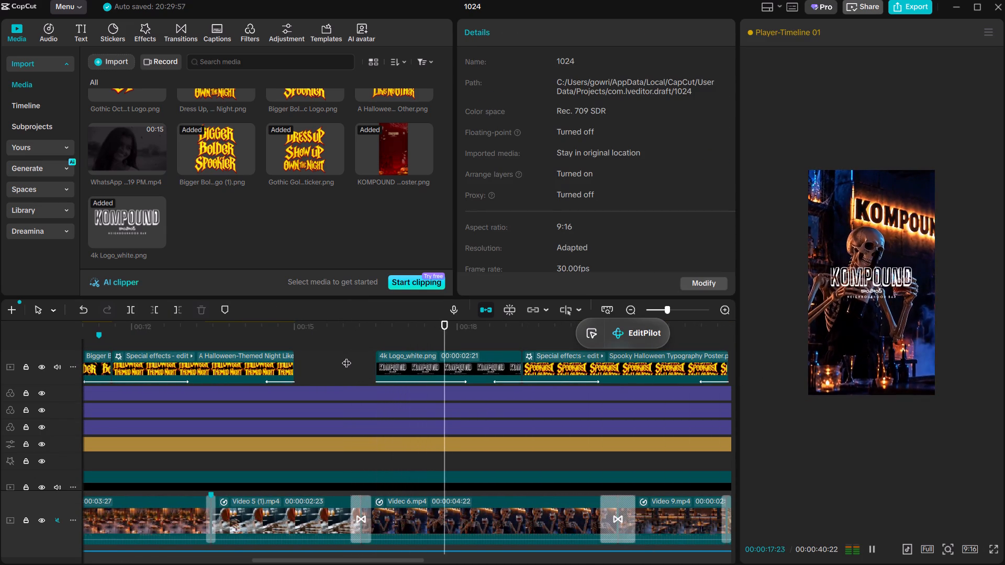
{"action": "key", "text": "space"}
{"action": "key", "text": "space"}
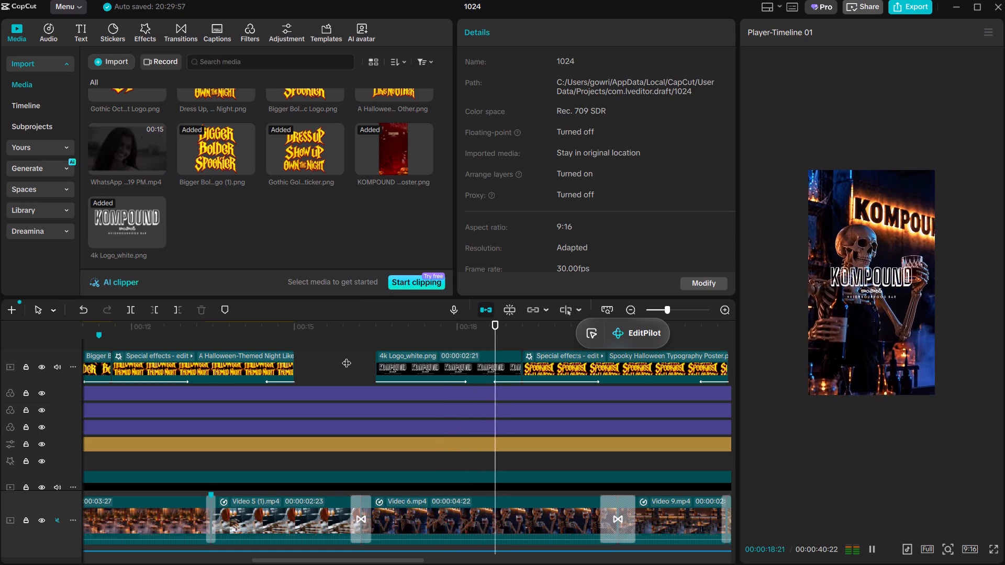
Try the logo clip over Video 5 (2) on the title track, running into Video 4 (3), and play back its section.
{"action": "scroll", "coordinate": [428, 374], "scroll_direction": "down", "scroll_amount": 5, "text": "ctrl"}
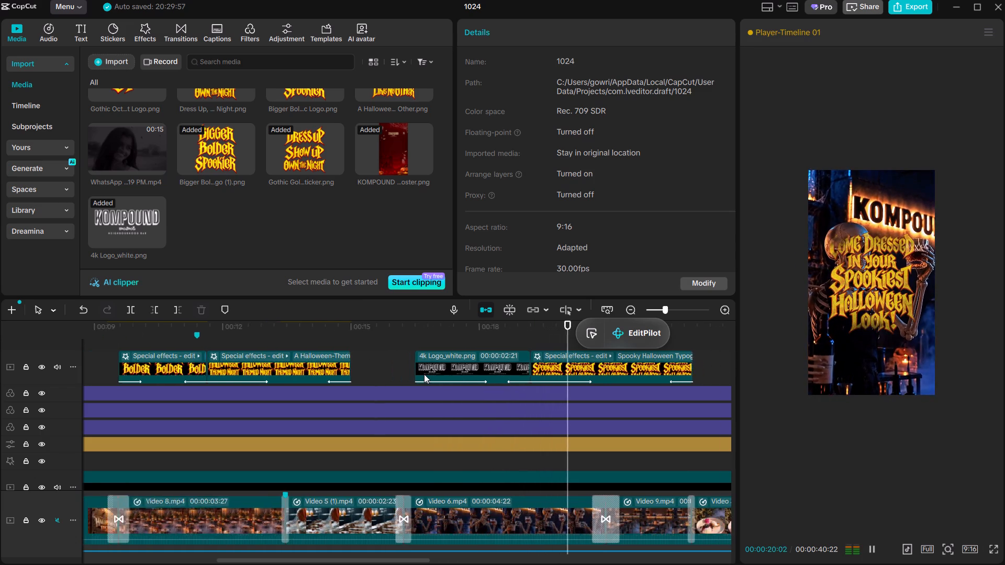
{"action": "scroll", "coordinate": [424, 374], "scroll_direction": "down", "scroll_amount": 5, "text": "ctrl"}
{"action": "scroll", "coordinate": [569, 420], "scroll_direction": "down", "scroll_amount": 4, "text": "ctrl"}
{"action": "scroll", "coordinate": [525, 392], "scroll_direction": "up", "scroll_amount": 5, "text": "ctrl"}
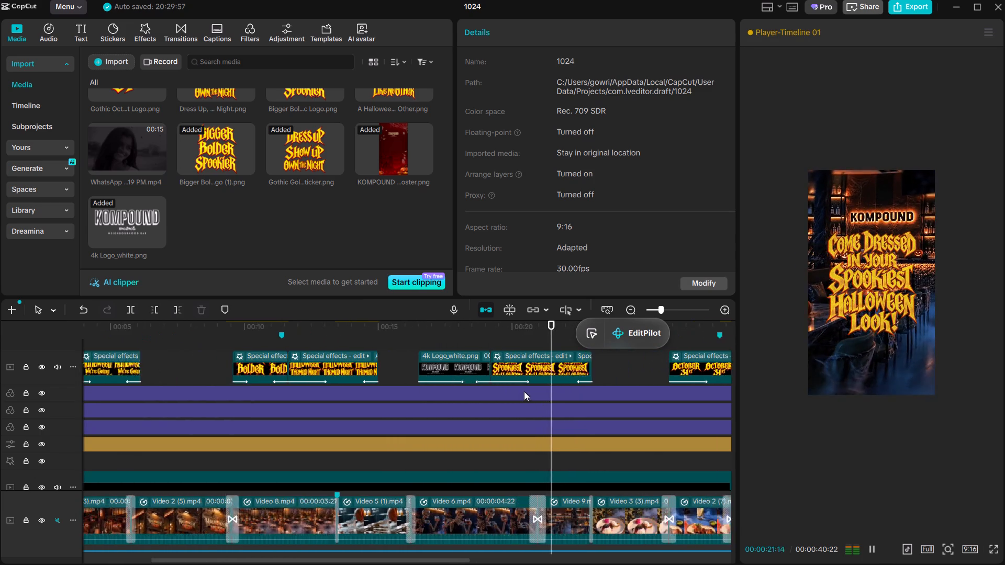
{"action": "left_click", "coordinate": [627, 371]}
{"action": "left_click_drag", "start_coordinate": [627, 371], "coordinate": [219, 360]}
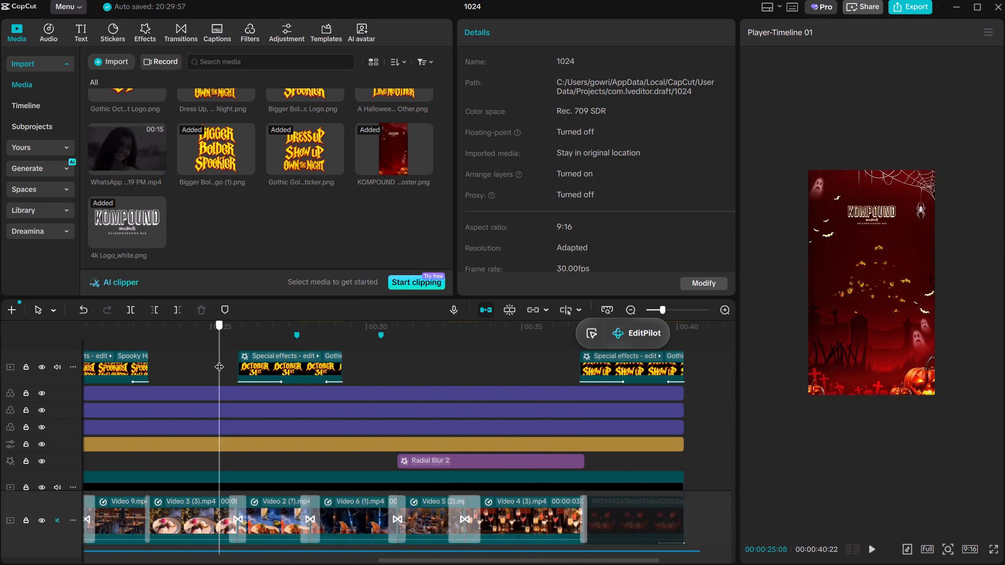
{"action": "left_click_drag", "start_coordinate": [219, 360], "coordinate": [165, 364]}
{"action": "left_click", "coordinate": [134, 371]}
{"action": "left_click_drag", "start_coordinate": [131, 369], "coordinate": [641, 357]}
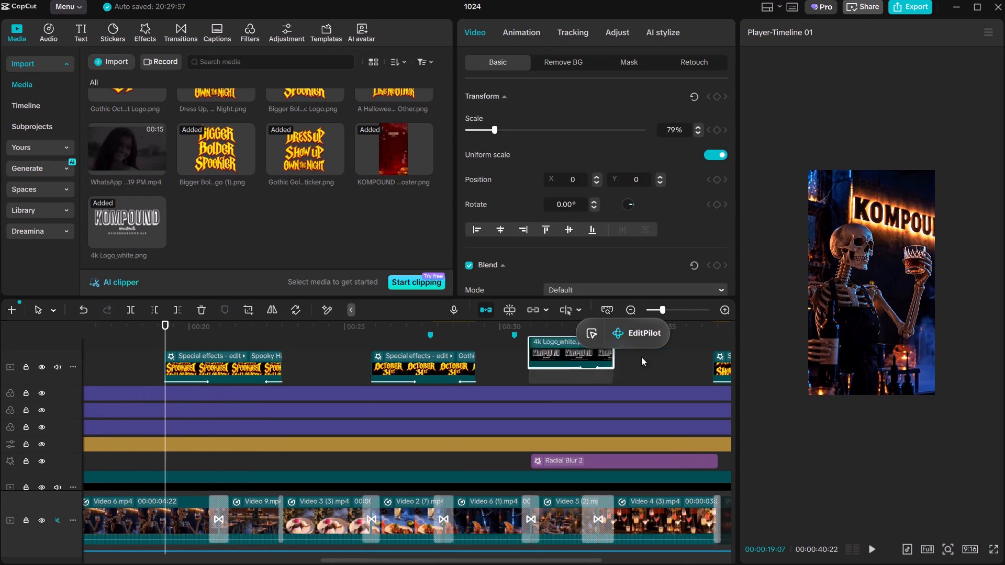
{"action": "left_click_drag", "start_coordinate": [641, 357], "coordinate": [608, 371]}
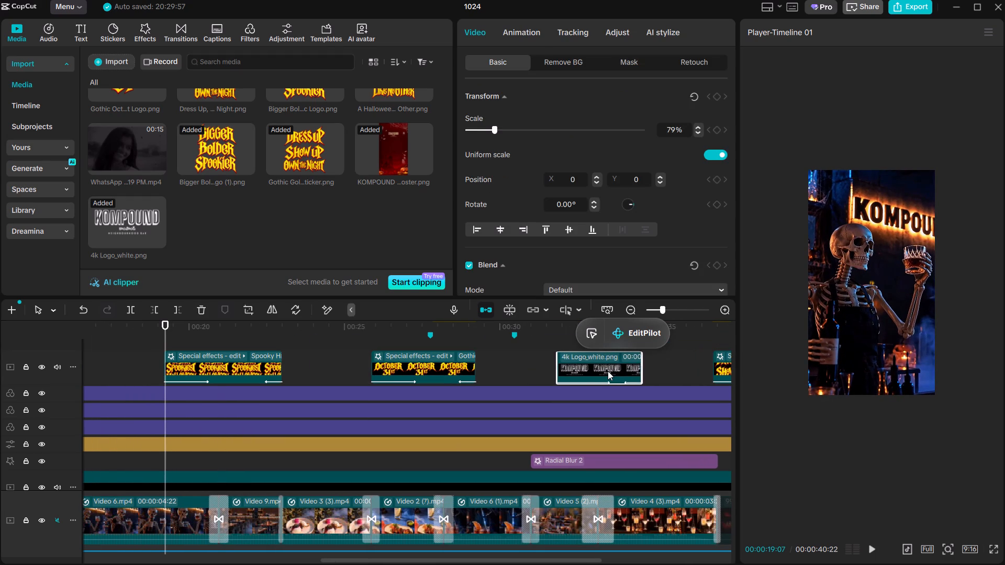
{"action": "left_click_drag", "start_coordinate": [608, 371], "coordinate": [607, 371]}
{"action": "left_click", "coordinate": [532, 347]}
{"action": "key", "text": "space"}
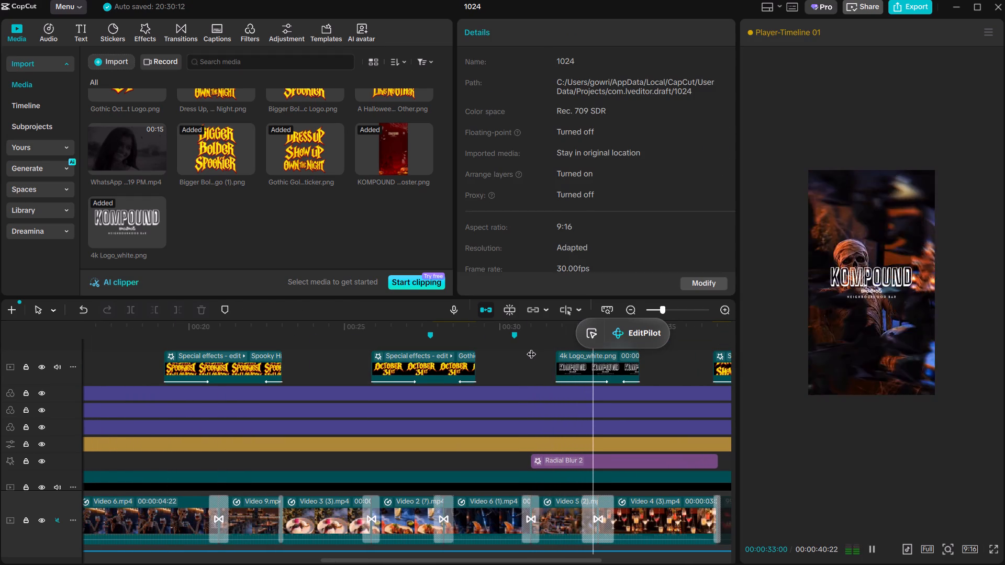
Extend the end of the logo clip to a duration of 00:00:03:04, and play back its section.
{"action": "scroll", "coordinate": [531, 347], "scroll_direction": "up", "scroll_amount": 4, "text": "ctrl"}
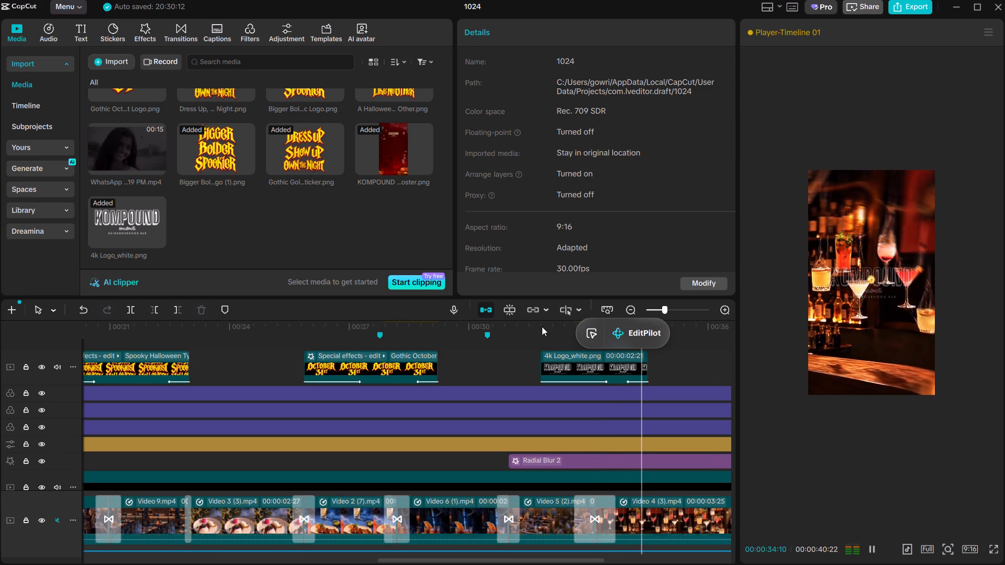
{"action": "left_click", "coordinate": [634, 374]}
{"action": "left_click_drag", "start_coordinate": [649, 373], "coordinate": [663, 379]}
{"action": "left_click", "coordinate": [523, 352]}
{"action": "key", "text": "space"}
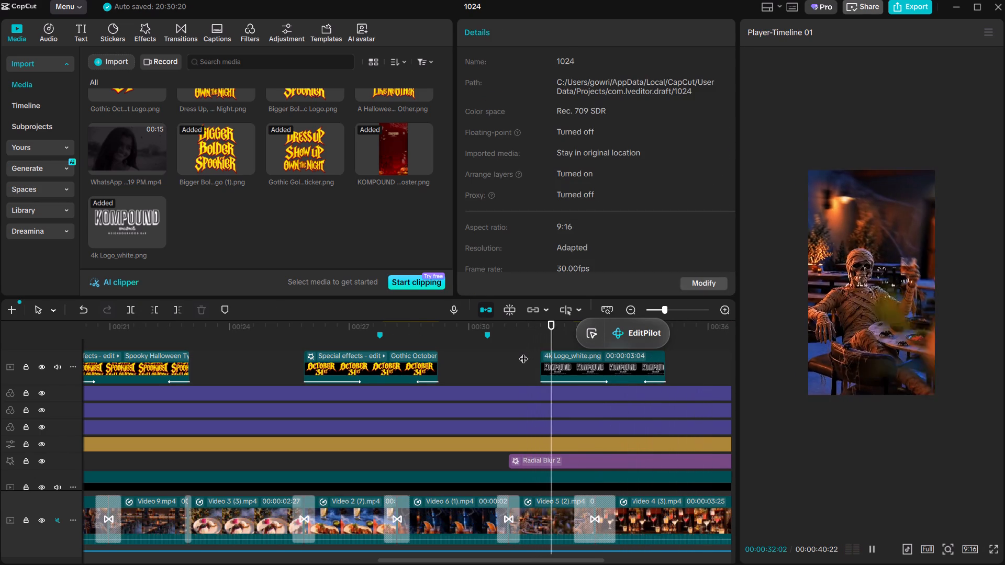
{"action": "key", "text": "space"}
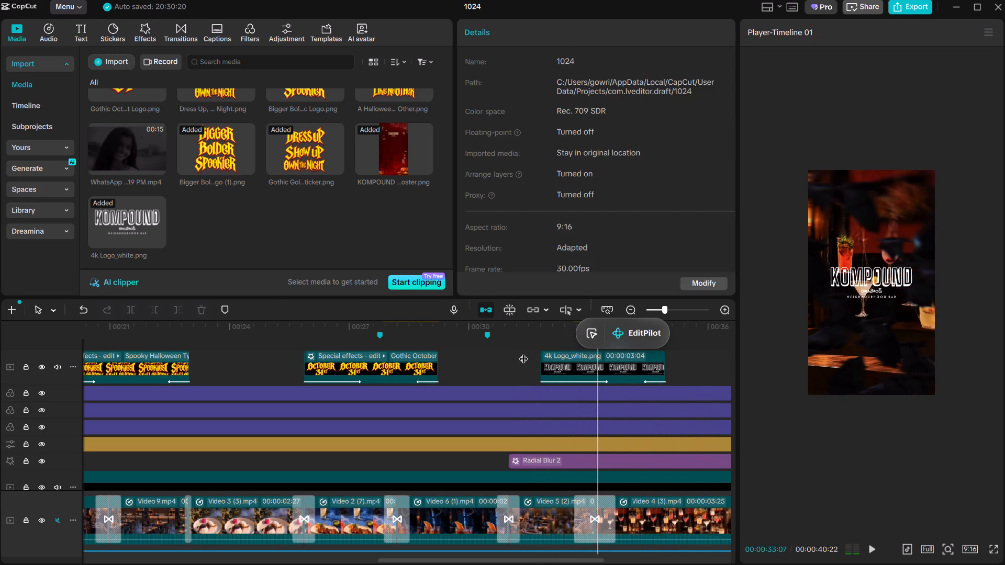
{"action": "key", "text": "space"}
{"action": "key", "text": "space"}
{"action": "key", "text": "space"}
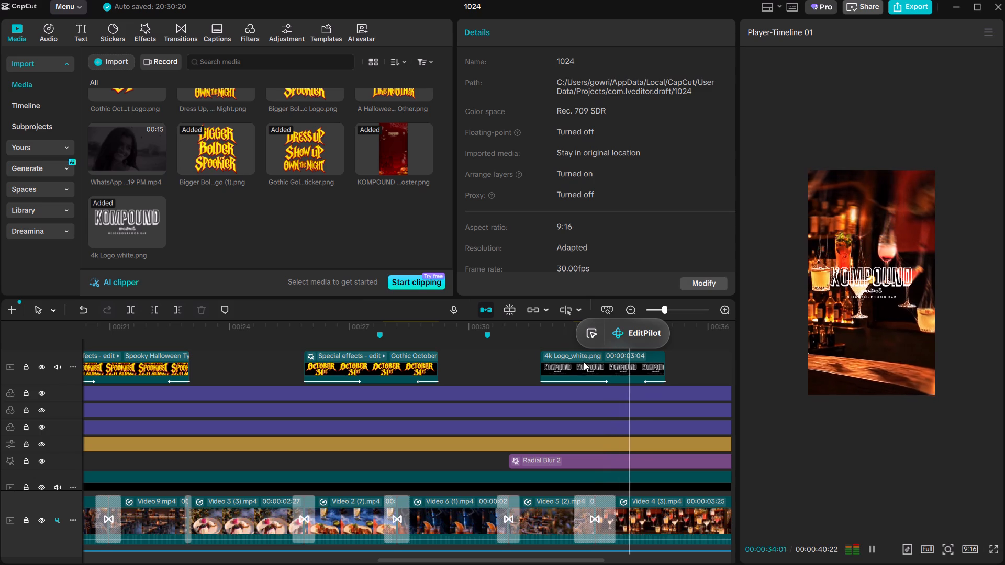
Move the logo clip directly after the OCTOBER 31ST title, and play back from just before that title.
{"action": "left_click", "coordinate": [584, 367]}
{"action": "left_click_drag", "start_coordinate": [584, 367], "coordinate": [484, 368]}
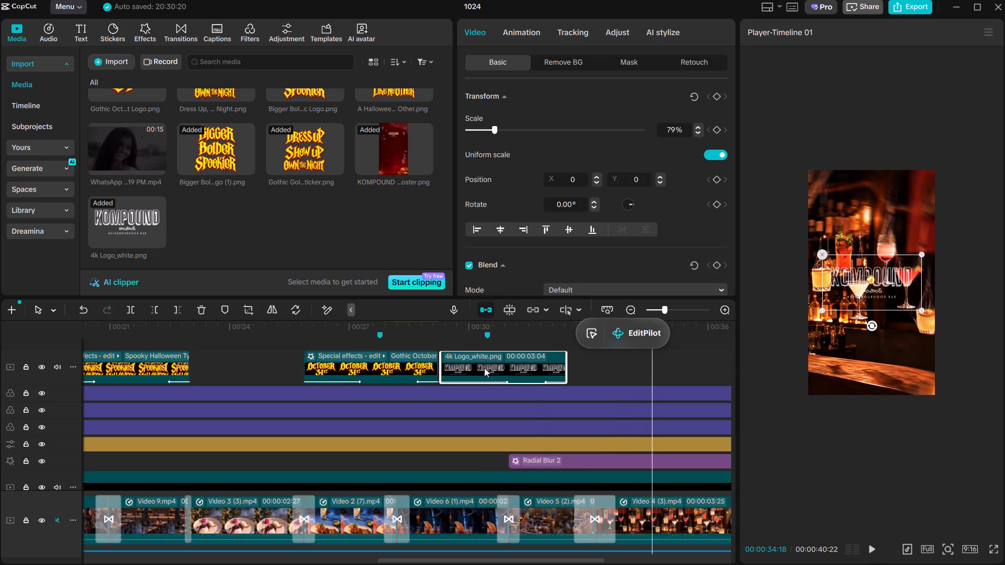
{"action": "left_click_drag", "start_coordinate": [484, 368], "coordinate": [483, 368]}
{"action": "left_click", "coordinate": [295, 358]}
{"action": "key", "text": "space"}
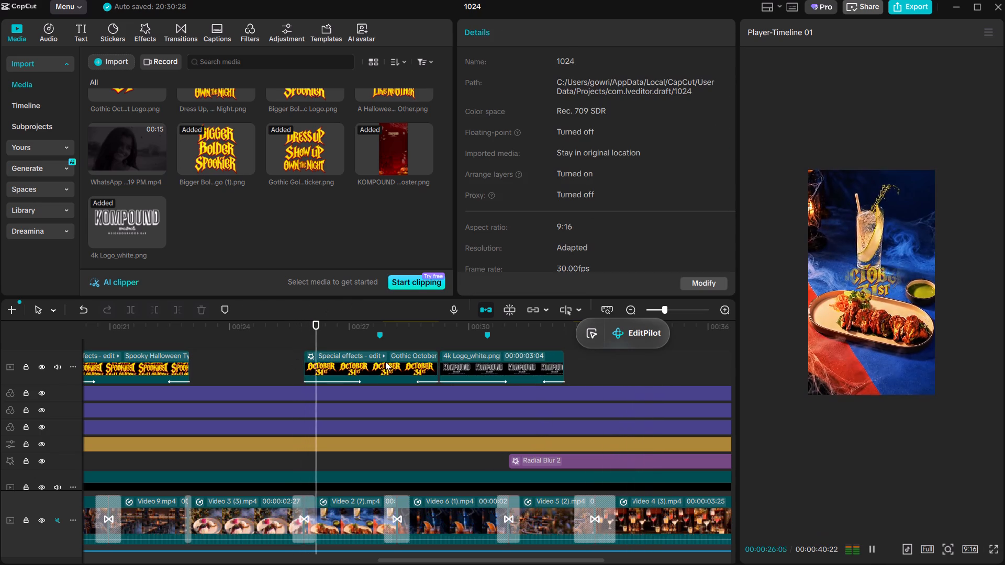
Move the OCTOBER 31ST title about 1 second earlier on its track, starting over the end of Video 3 (3).
{"action": "left_click", "coordinate": [388, 369]}
{"action": "left_click_drag", "start_coordinate": [388, 369], "coordinate": [350, 369]}
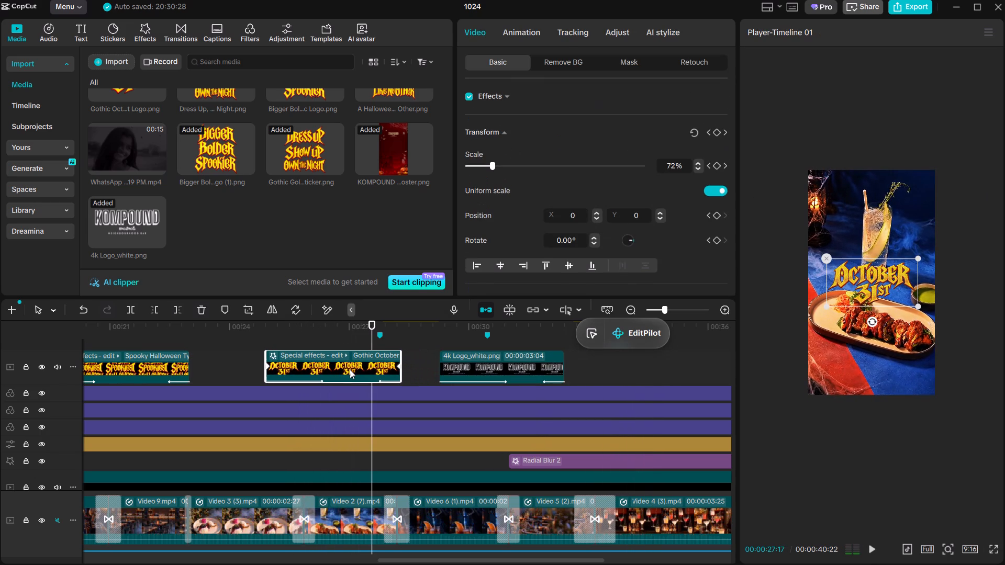
{"action": "left_click_drag", "start_coordinate": [350, 369], "coordinate": [345, 370]}
Move the logo clip earlier to close the gap after the OCTOBER 31ST title, and play back both clips.
{"action": "left_click", "coordinate": [461, 360]}
{"action": "left_click_drag", "start_coordinate": [490, 366], "coordinate": [449, 369]}
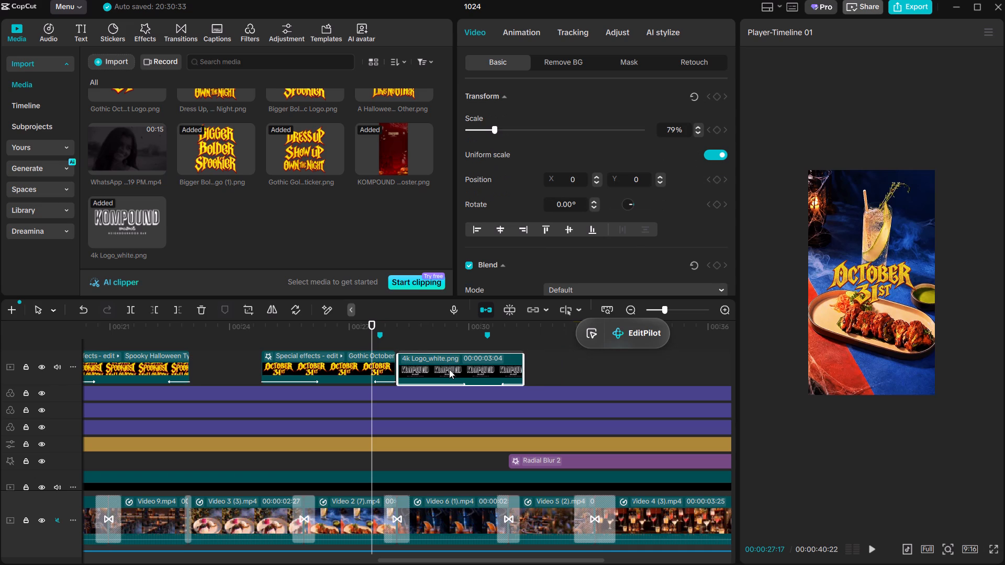
{"action": "left_click_drag", "start_coordinate": [449, 369], "coordinate": [448, 369]}
{"action": "left_click", "coordinate": [210, 368]}
{"action": "key", "text": "space"}
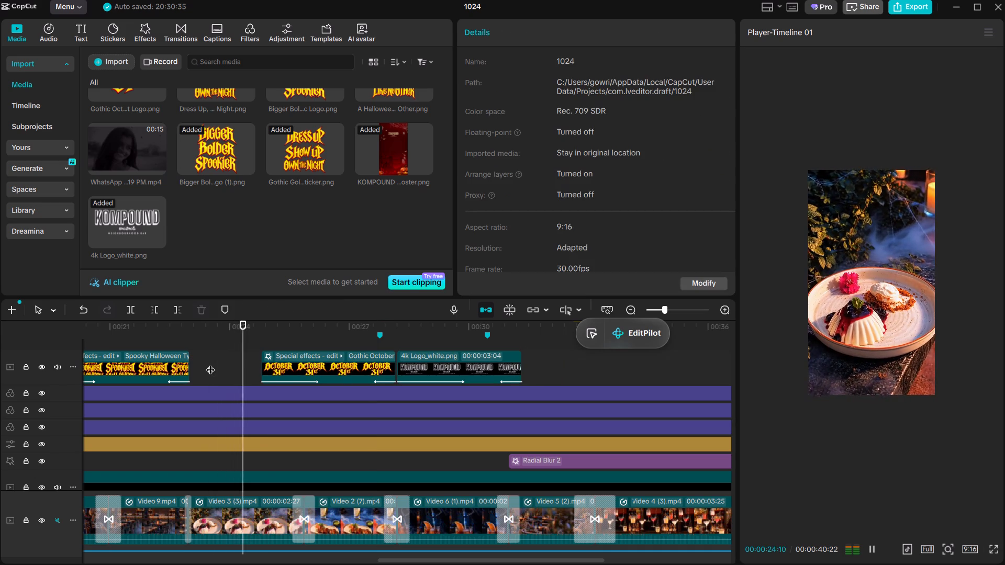
{"action": "key", "text": "space"}
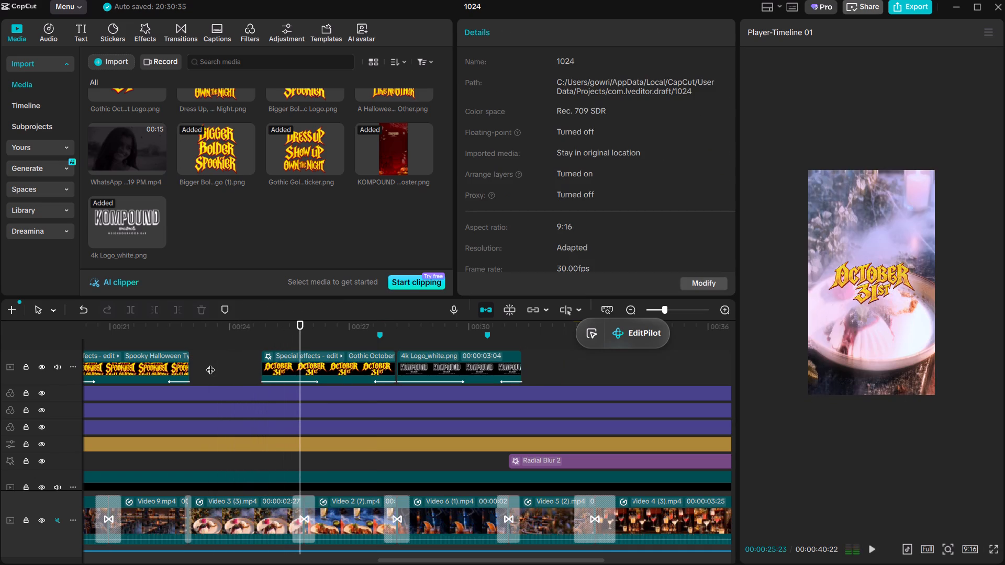
{"action": "key", "text": "space"}
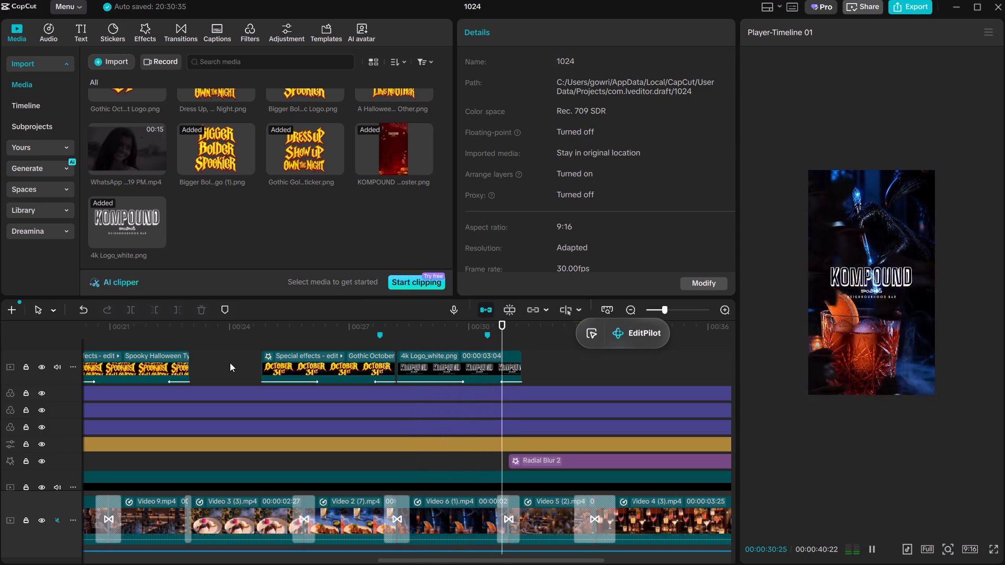
{"action": "key", "text": "space"}
Extend the start of the logo clip back against the OCTOBER 31ST title for a duration of 00:00:03:05, and replay the changeover.
{"action": "left_click", "coordinate": [431, 372]}
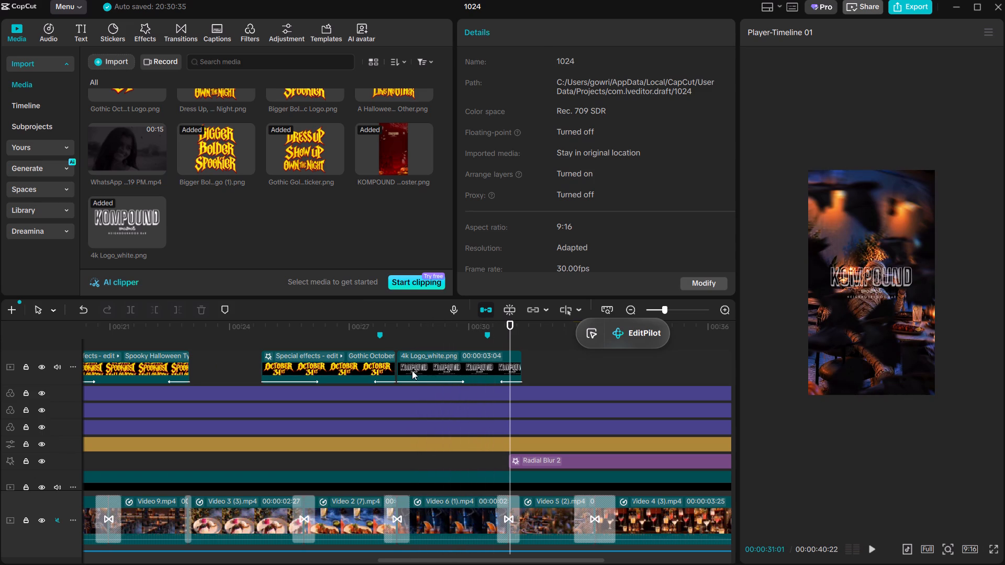
{"action": "left_click_drag", "start_coordinate": [397, 371], "coordinate": [379, 372]}
{"action": "left_click", "coordinate": [382, 341]}
{"action": "key", "text": "space"}
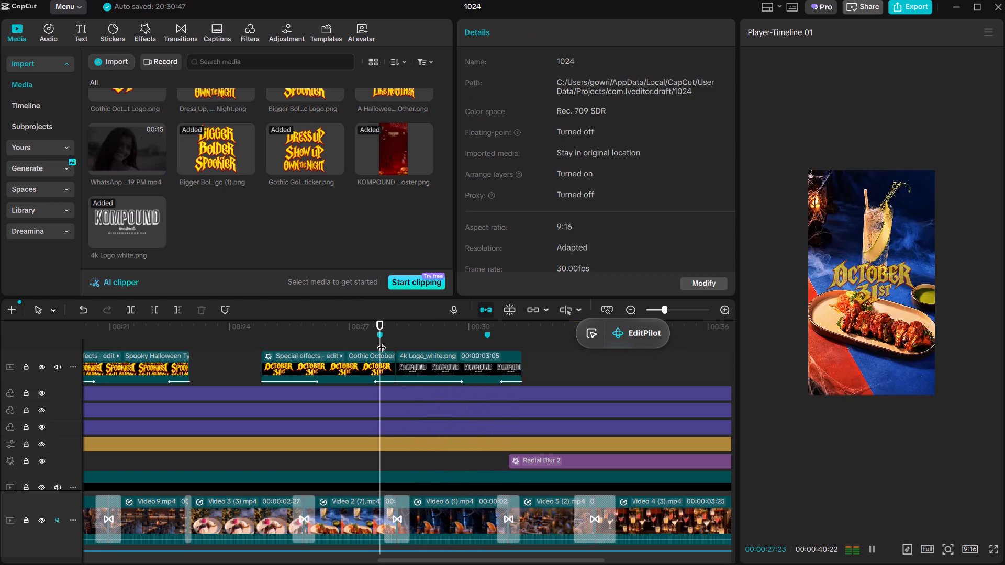
Shorten the logo clip's Bat Swarm-in animation to below 1.2 s, and replay from the OCTOBER 31ST title through Video 4 (3).
{"action": "left_click", "coordinate": [434, 369]}
{"action": "key", "text": "space"}
{"action": "left_click", "coordinate": [533, 37]}
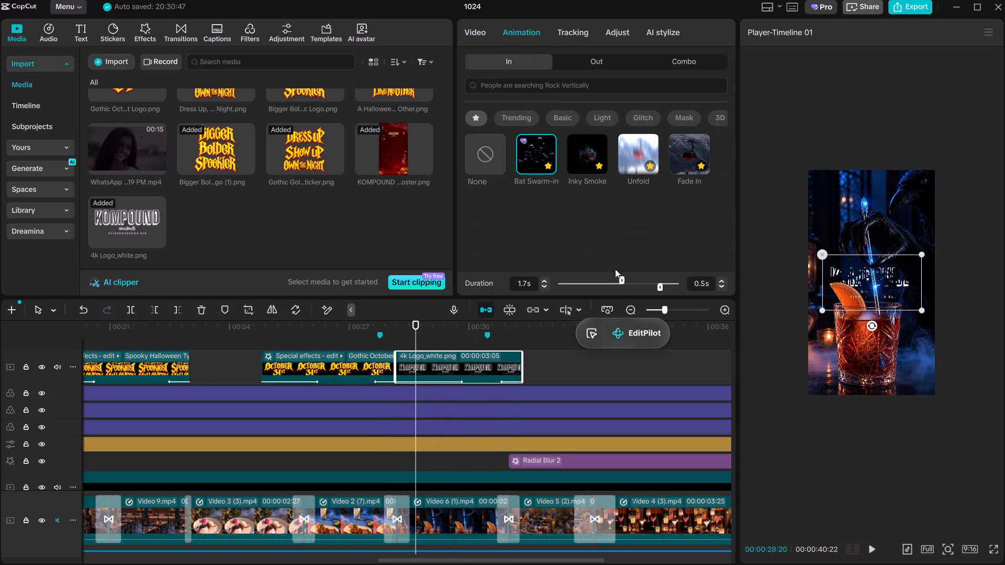
{"action": "left_click", "coordinate": [615, 280]}
{"action": "left_click_drag", "start_coordinate": [611, 282], "coordinate": [604, 284]}
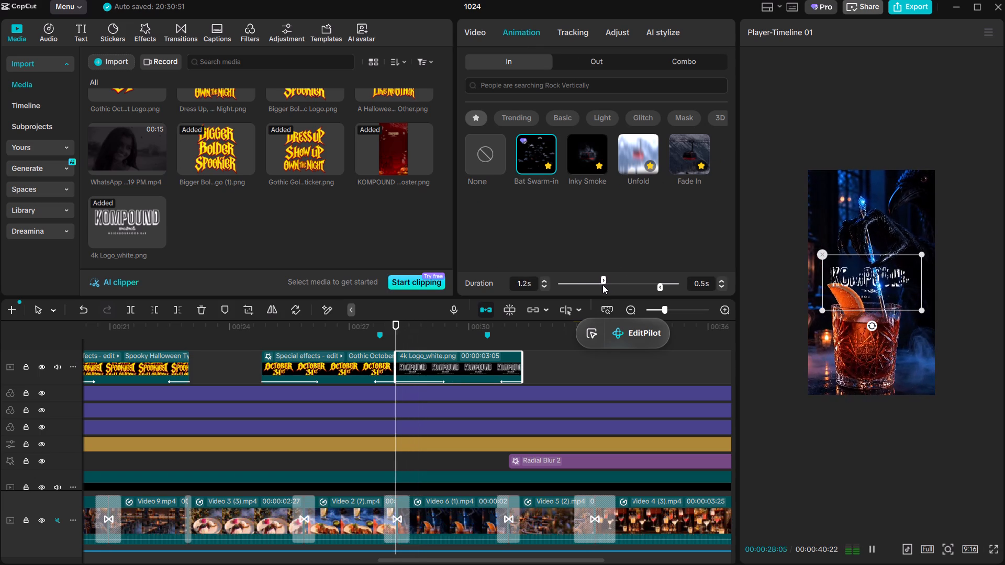
{"action": "left_click_drag", "start_coordinate": [602, 285], "coordinate": [591, 287]}
{"action": "left_click", "coordinate": [358, 340]}
{"action": "key", "text": "space"}
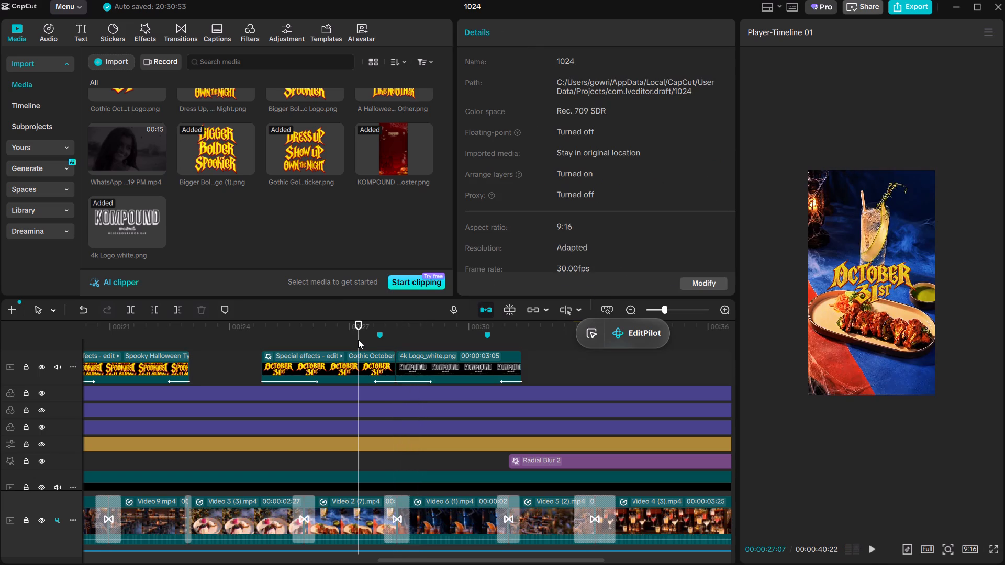
{"action": "key", "text": "space"}
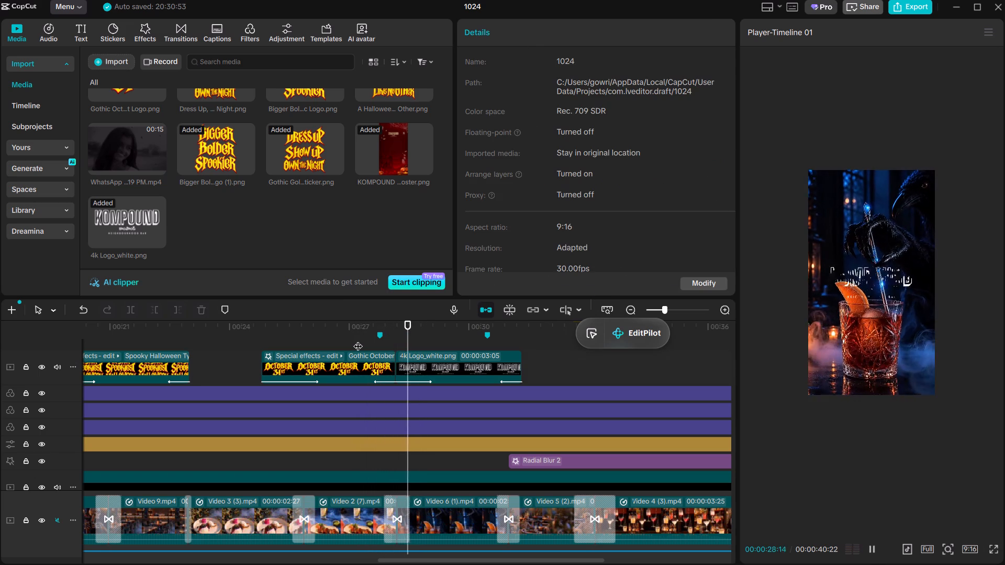
{"action": "key", "text": "space"}
{"action": "key", "text": "space"}
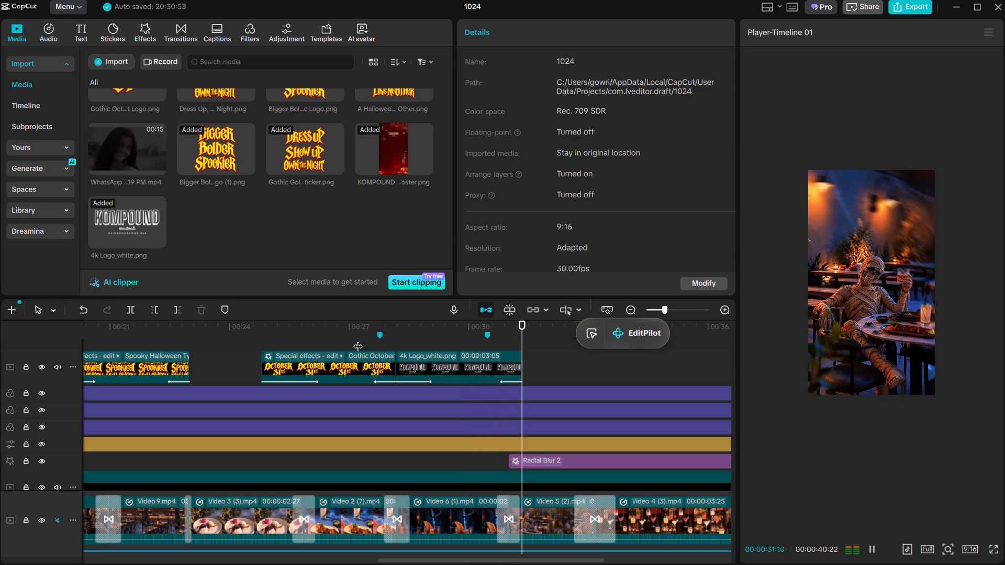
{"action": "scroll", "coordinate": [358, 340], "scroll_direction": "down", "scroll_amount": 2, "text": "ctrl"}
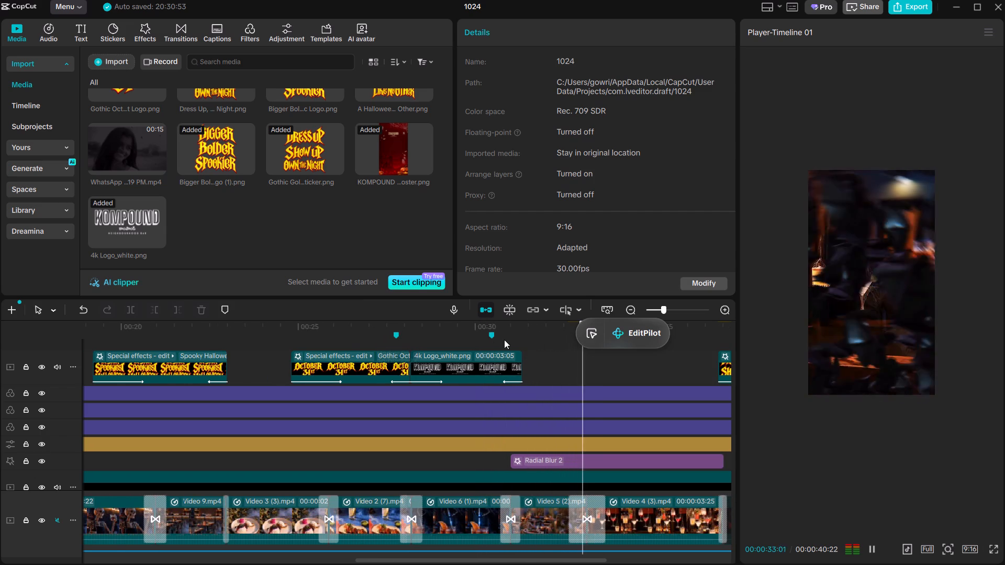
{"action": "left_click", "coordinate": [494, 340]}
{"action": "key", "text": "space"}
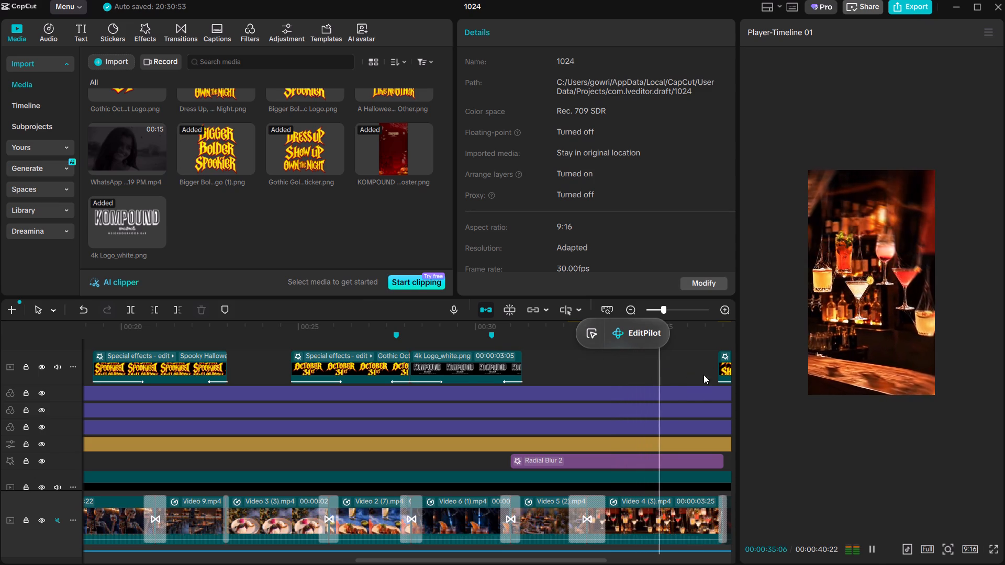
Play back the end of the video from Video 4 (3) through the closing DRESS UP title.
{"action": "scroll", "coordinate": [722, 365], "scroll_direction": "down", "scroll_amount": 7, "text": "ctrl"}
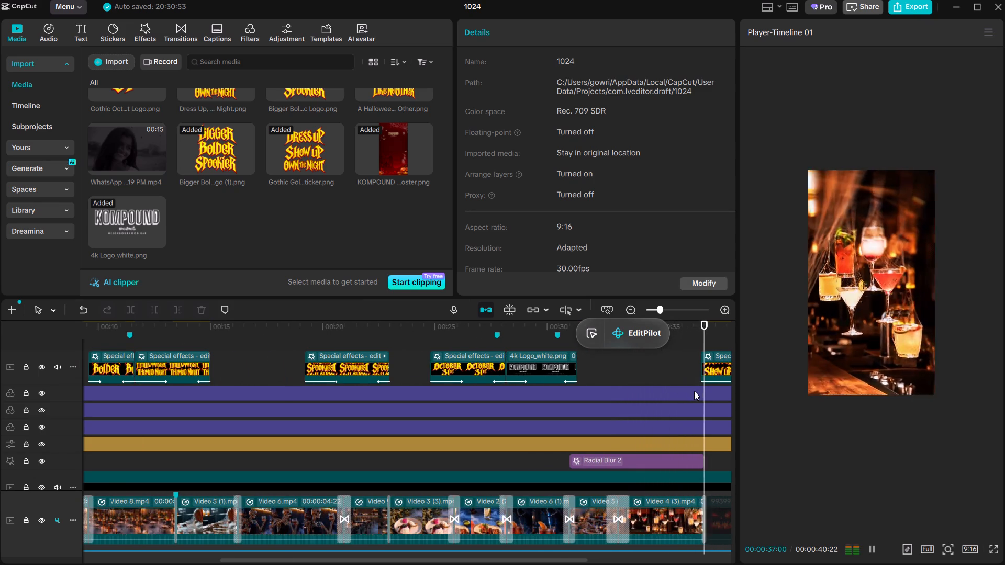
{"action": "scroll", "coordinate": [694, 391], "scroll_direction": "down", "scroll_amount": 2, "text": "ctrl"}
{"action": "scroll", "coordinate": [687, 387], "scroll_direction": "up", "scroll_amount": 7, "text": "ctrl"}
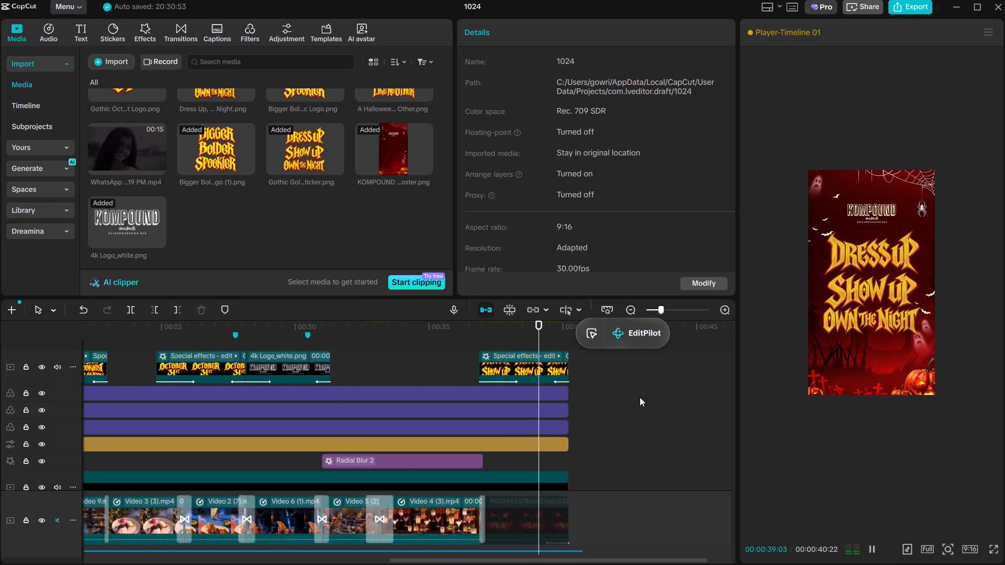
{"action": "scroll", "coordinate": [640, 397], "scroll_direction": "up", "scroll_amount": 2, "text": "ctrl"}
{"action": "key", "text": "space"}
{"action": "key", "text": "space"}
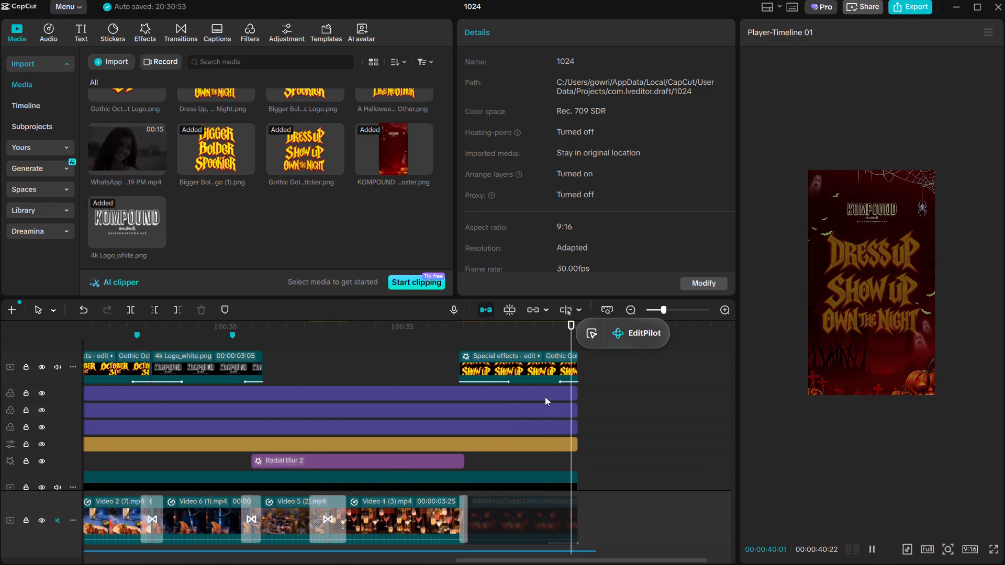
{"action": "key", "text": "space"}
{"action": "key", "text": "space"}
Replay the changeover from Video 4 (3) into the closing flyer scene and return to the DRESS UP title's entrance.
{"action": "left_click", "coordinate": [438, 355]}
{"action": "key", "text": "space"}
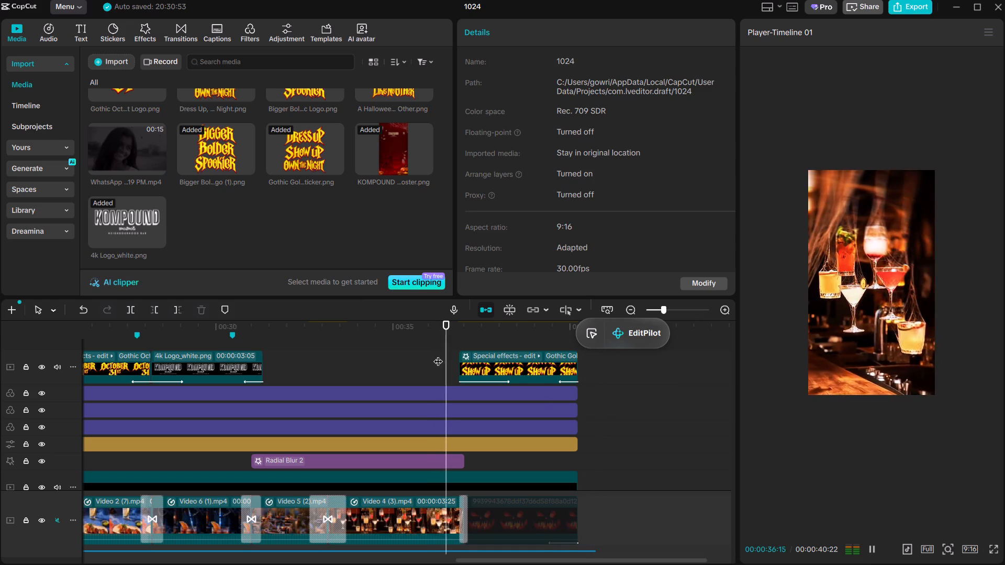
{"action": "scroll", "coordinate": [450, 361], "scroll_direction": "up", "scroll_amount": 2}
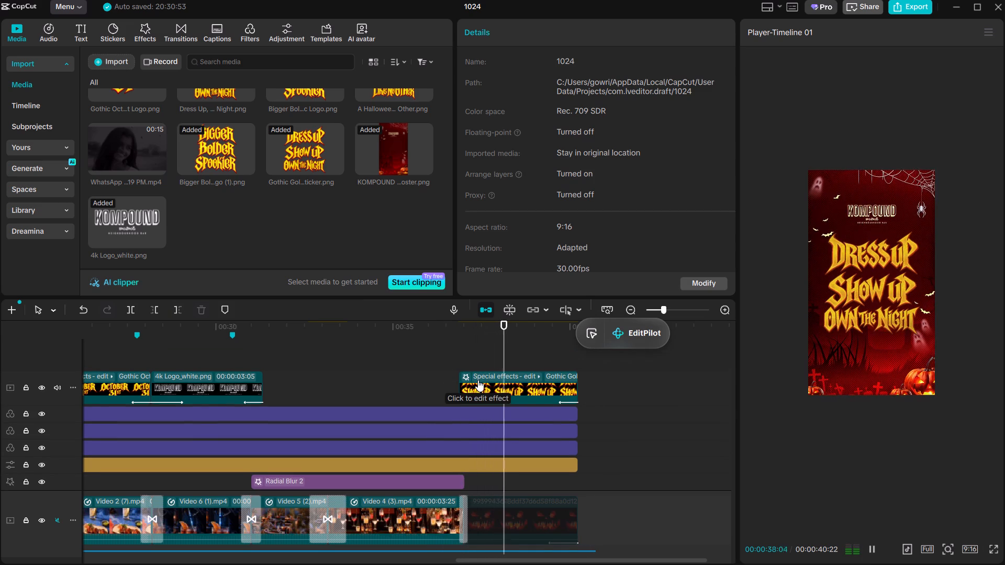
{"action": "key", "text": "space"}
{"action": "key", "text": "space"}
{"action": "key", "text": "space"}
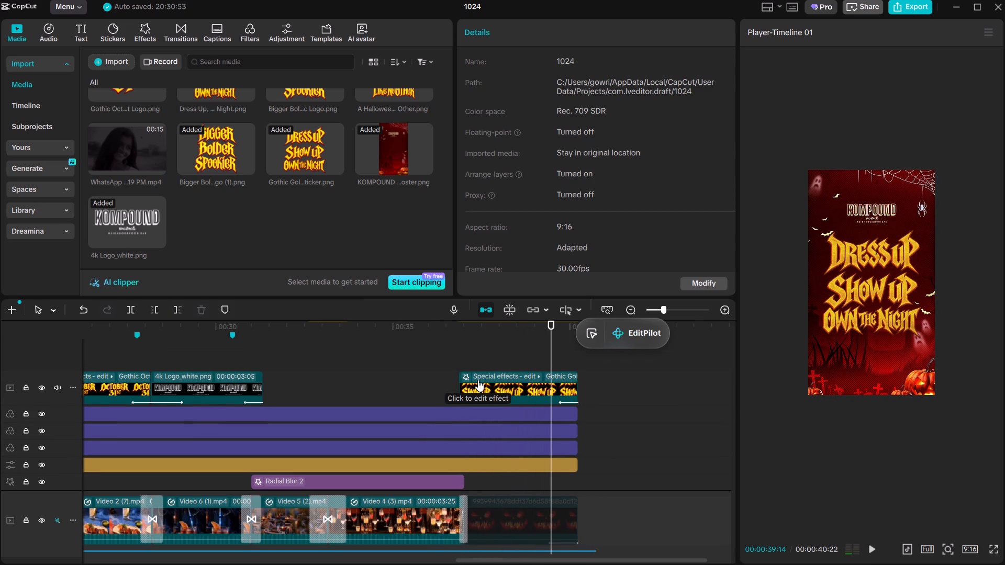
{"action": "key", "text": "space"}
{"action": "left_click", "coordinate": [467, 358]}
{"action": "left_click_drag", "start_coordinate": [467, 358], "coordinate": [477, 360]}
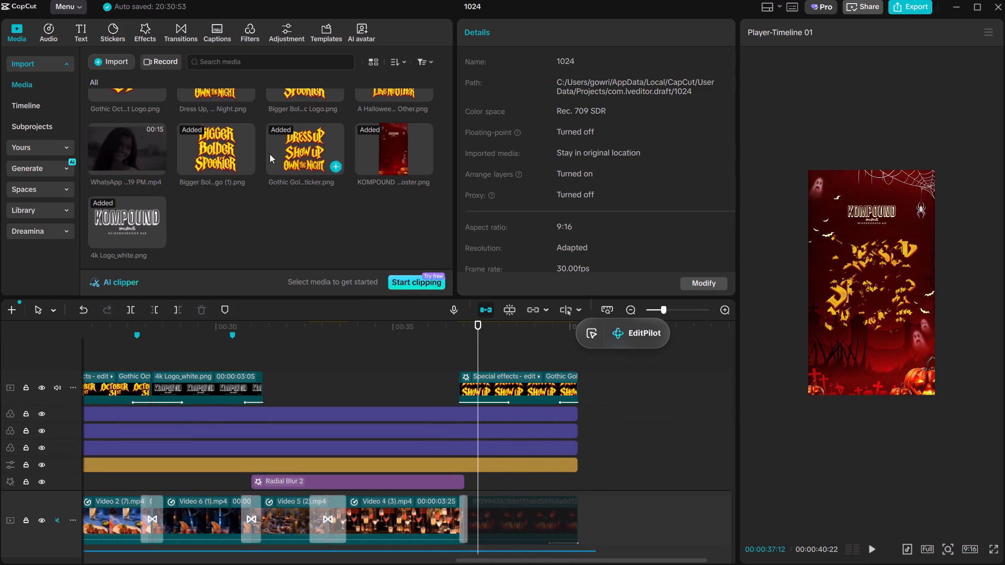
Search the video effects for "bats", load Bats and Bats Strike, and preview Bats on the closing scene.
{"action": "left_click", "coordinate": [151, 35]}
{"action": "left_click_drag", "start_coordinate": [171, 66], "coordinate": [68, 65]}
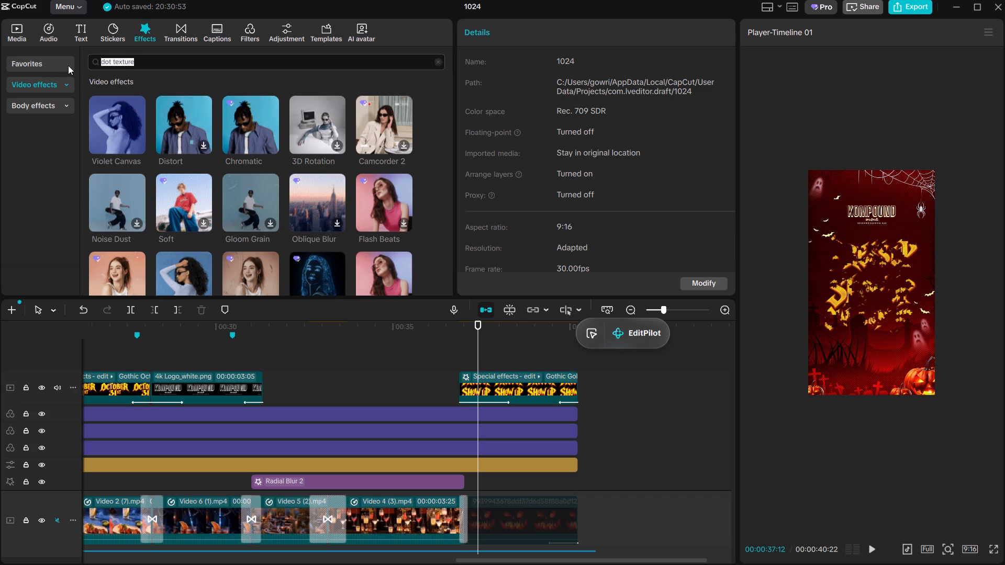
{"action": "left_click_drag", "start_coordinate": [68, 65], "coordinate": [70, 65]}
{"action": "type", "text": "bats"}
{"action": "key", "text": "Return"}
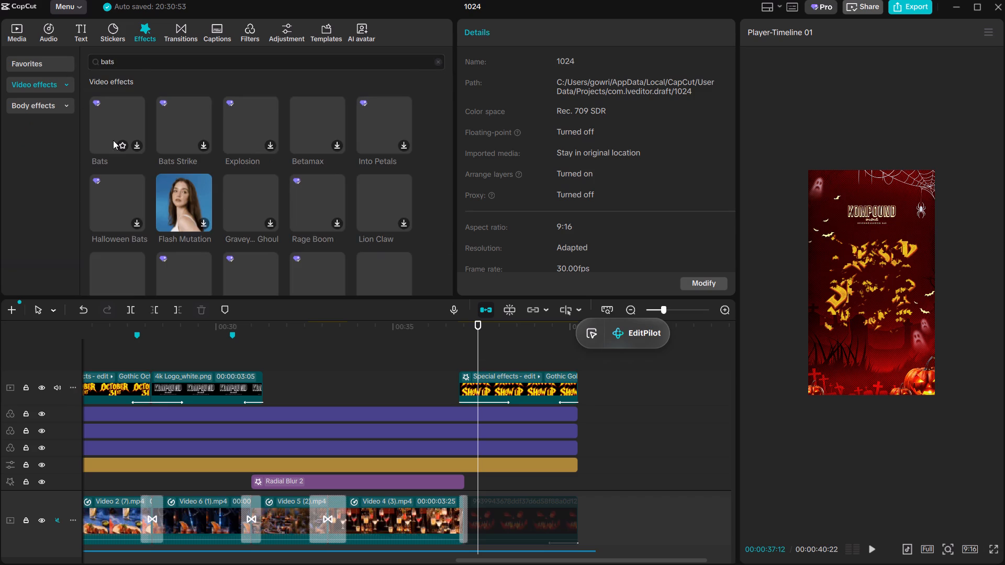
{"action": "left_click", "coordinate": [110, 127]}
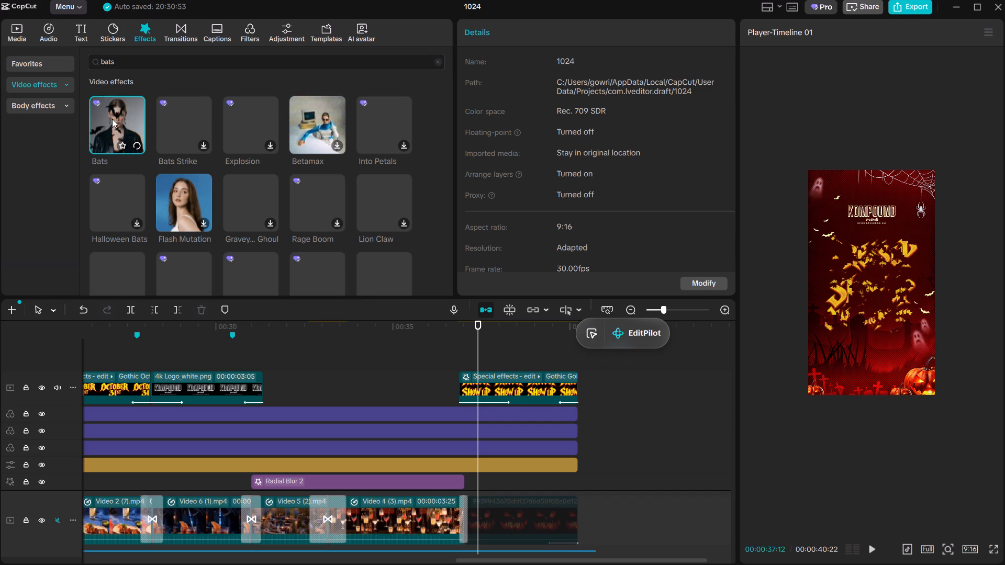
{"action": "left_click", "coordinate": [194, 114]}
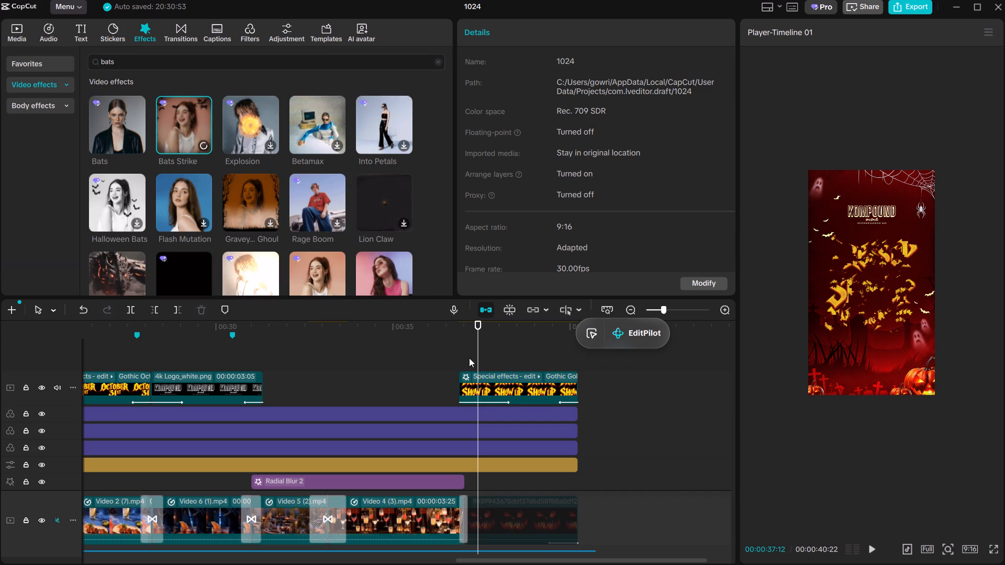
{"action": "left_click", "coordinate": [117, 121]}
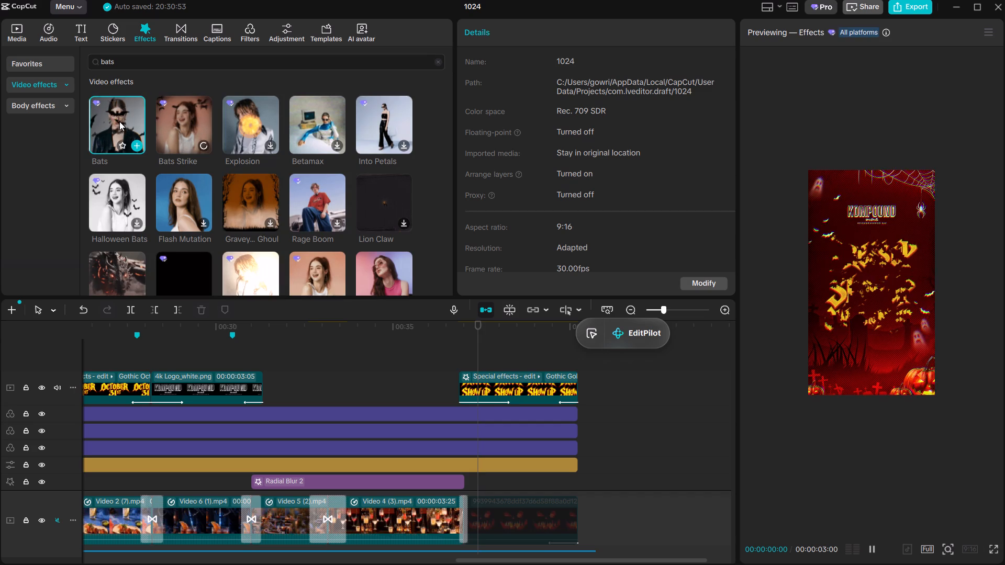
{"action": "left_click", "coordinate": [510, 347]}
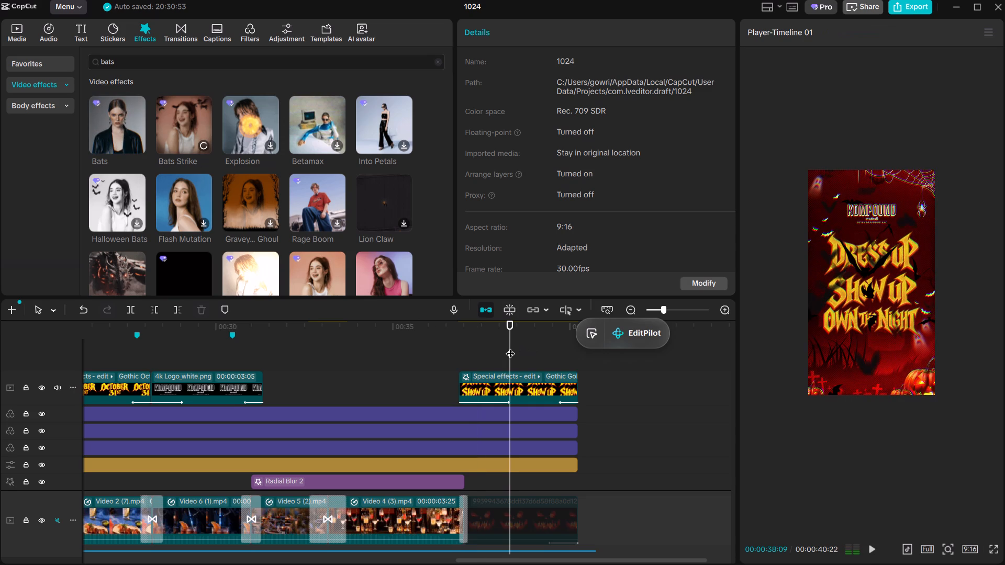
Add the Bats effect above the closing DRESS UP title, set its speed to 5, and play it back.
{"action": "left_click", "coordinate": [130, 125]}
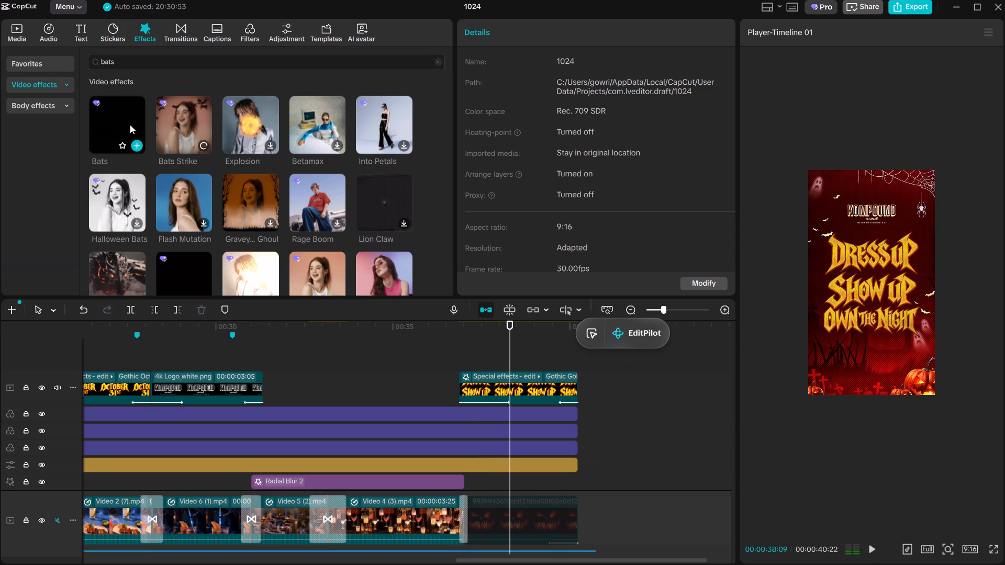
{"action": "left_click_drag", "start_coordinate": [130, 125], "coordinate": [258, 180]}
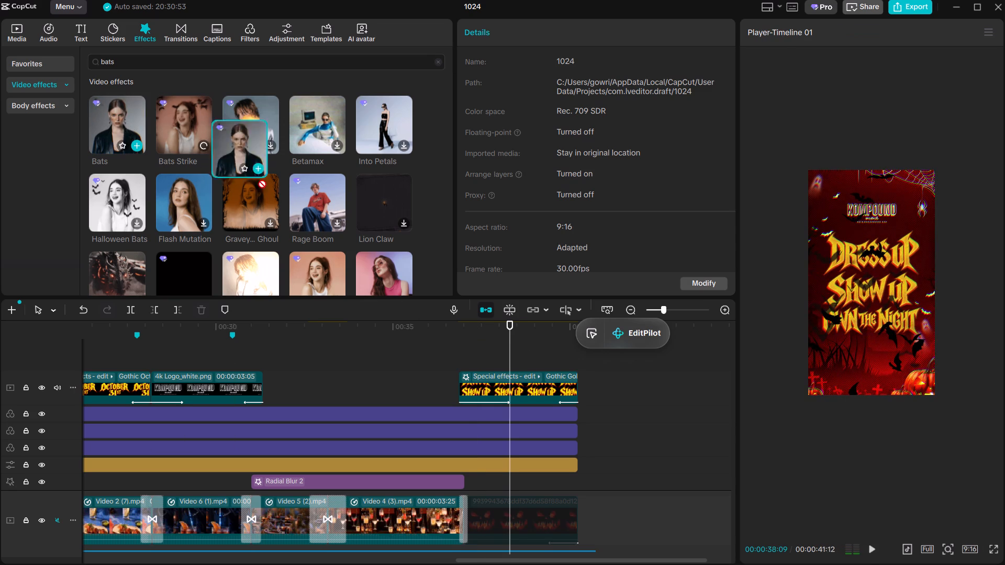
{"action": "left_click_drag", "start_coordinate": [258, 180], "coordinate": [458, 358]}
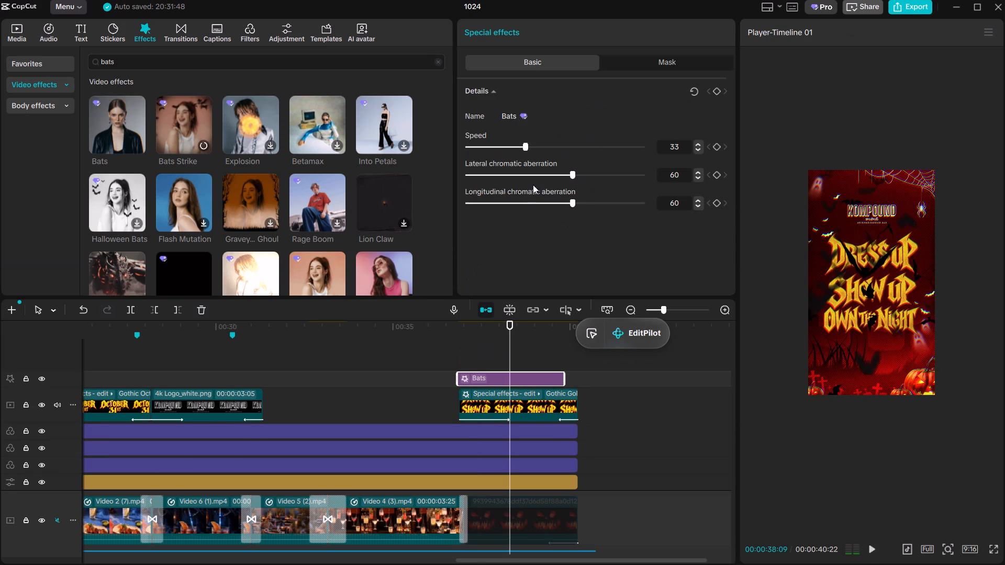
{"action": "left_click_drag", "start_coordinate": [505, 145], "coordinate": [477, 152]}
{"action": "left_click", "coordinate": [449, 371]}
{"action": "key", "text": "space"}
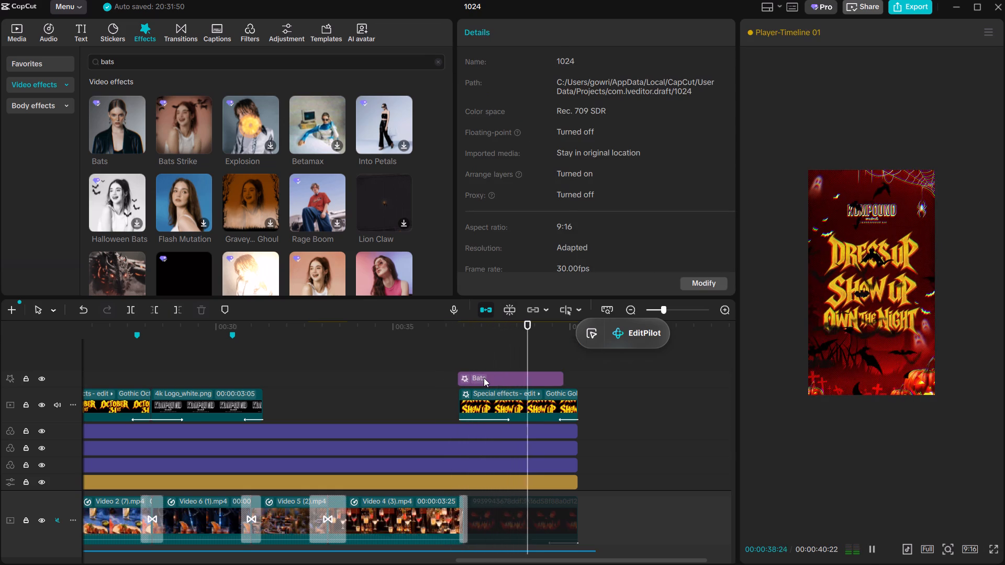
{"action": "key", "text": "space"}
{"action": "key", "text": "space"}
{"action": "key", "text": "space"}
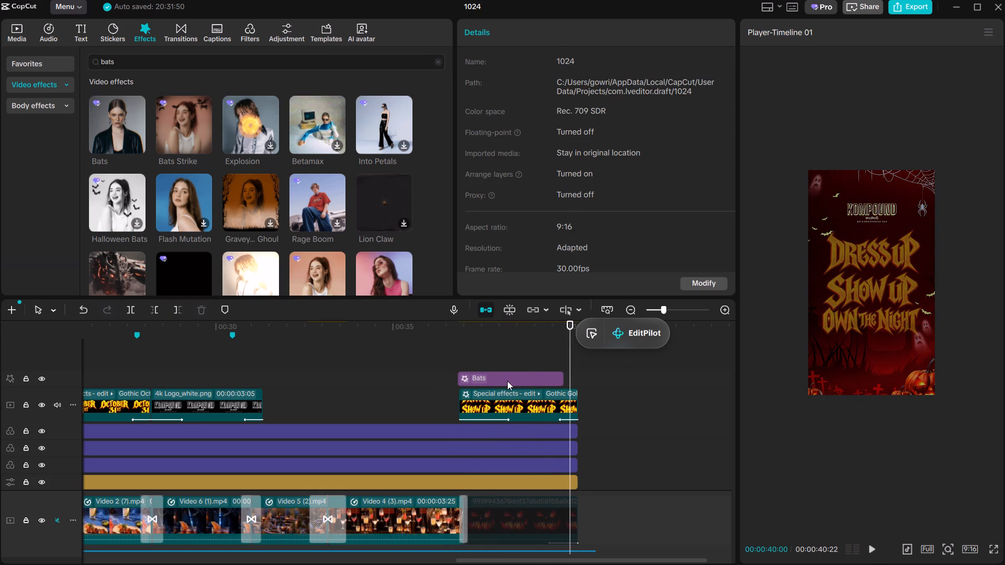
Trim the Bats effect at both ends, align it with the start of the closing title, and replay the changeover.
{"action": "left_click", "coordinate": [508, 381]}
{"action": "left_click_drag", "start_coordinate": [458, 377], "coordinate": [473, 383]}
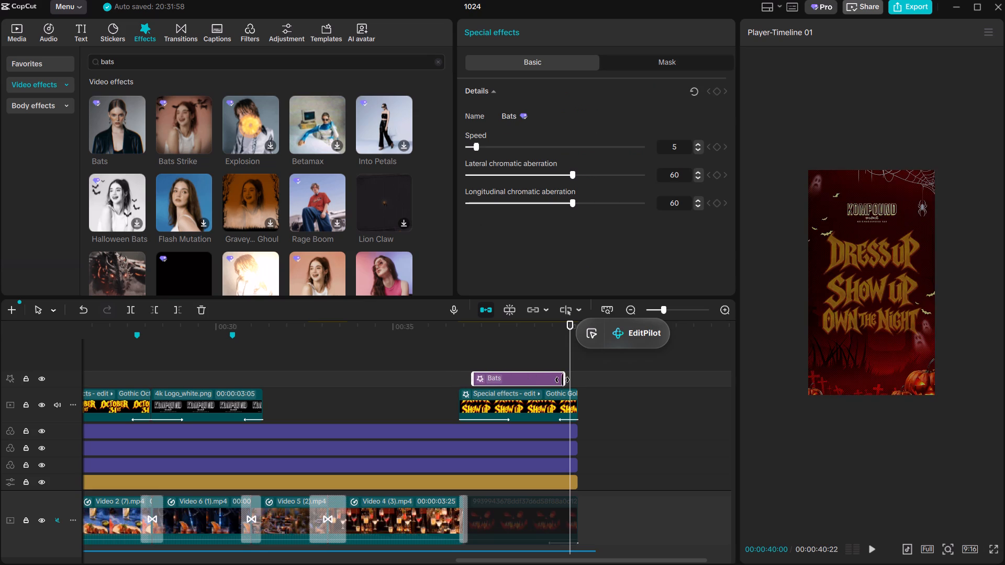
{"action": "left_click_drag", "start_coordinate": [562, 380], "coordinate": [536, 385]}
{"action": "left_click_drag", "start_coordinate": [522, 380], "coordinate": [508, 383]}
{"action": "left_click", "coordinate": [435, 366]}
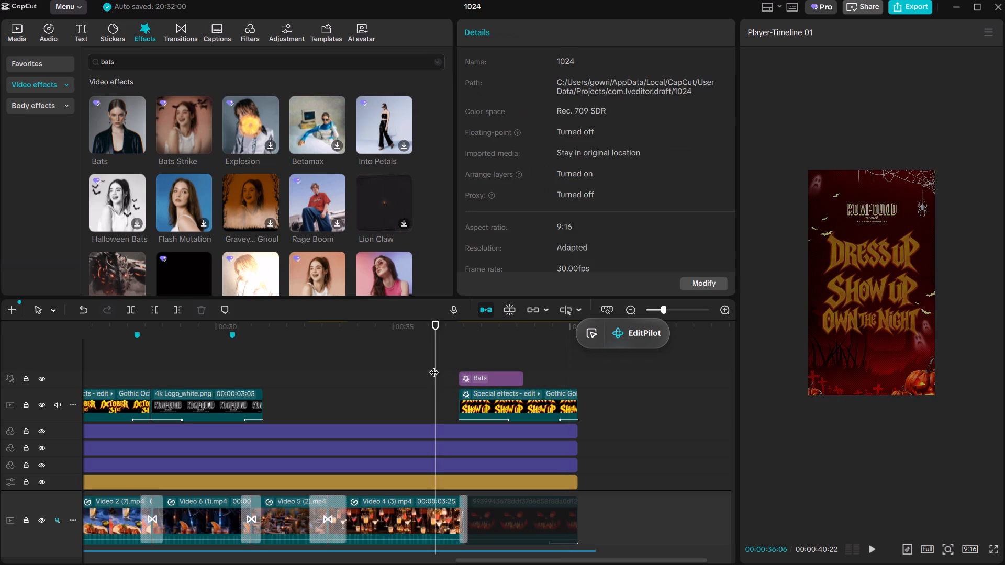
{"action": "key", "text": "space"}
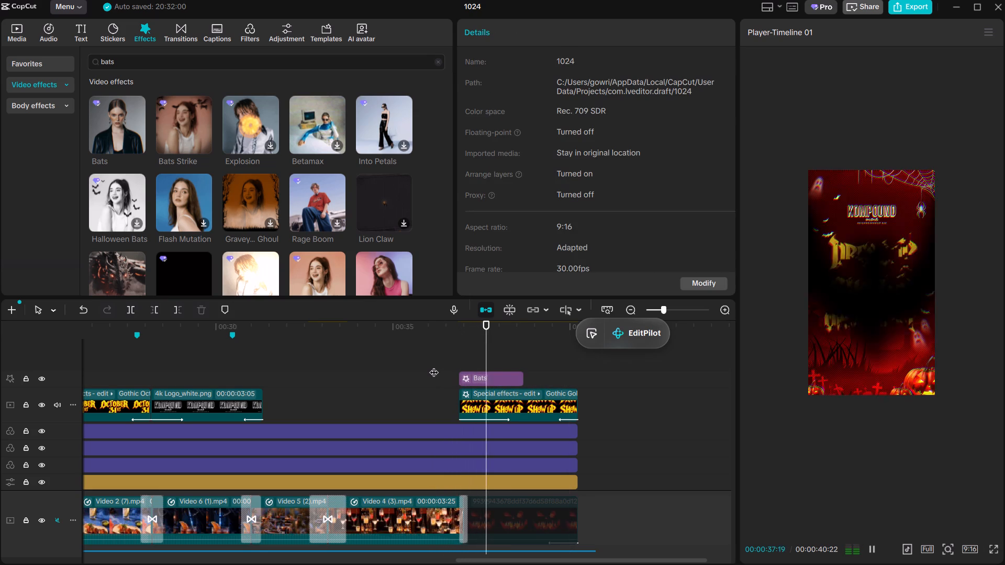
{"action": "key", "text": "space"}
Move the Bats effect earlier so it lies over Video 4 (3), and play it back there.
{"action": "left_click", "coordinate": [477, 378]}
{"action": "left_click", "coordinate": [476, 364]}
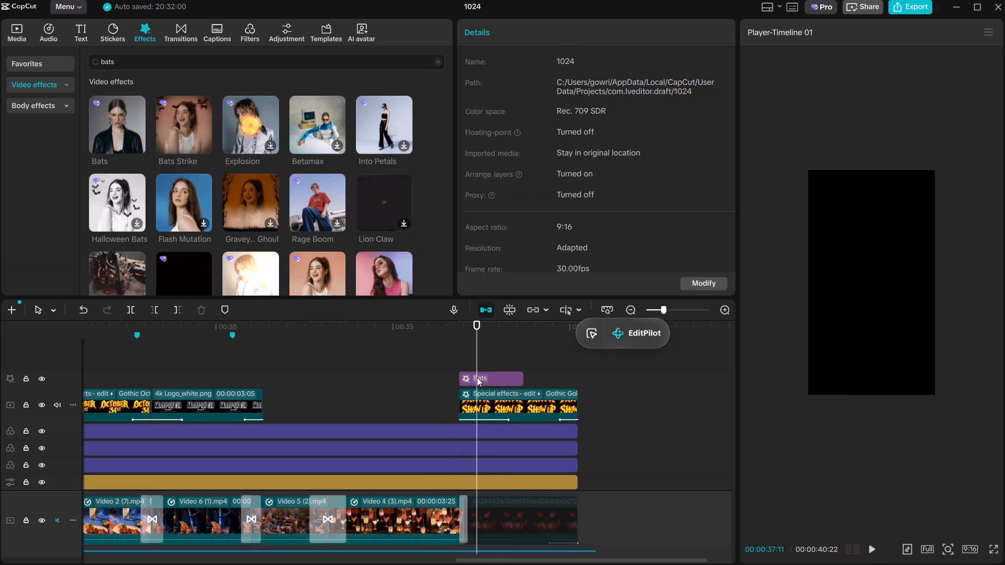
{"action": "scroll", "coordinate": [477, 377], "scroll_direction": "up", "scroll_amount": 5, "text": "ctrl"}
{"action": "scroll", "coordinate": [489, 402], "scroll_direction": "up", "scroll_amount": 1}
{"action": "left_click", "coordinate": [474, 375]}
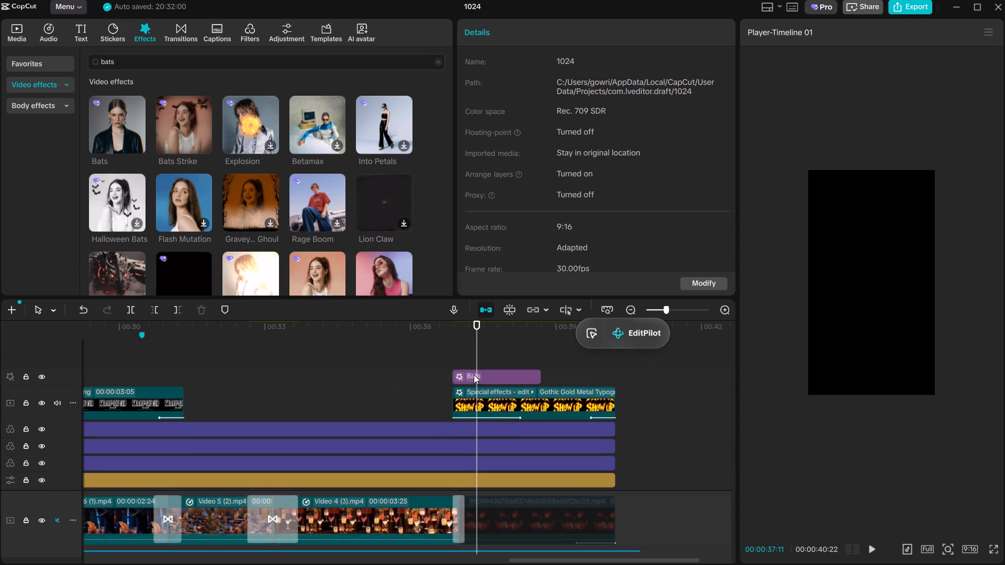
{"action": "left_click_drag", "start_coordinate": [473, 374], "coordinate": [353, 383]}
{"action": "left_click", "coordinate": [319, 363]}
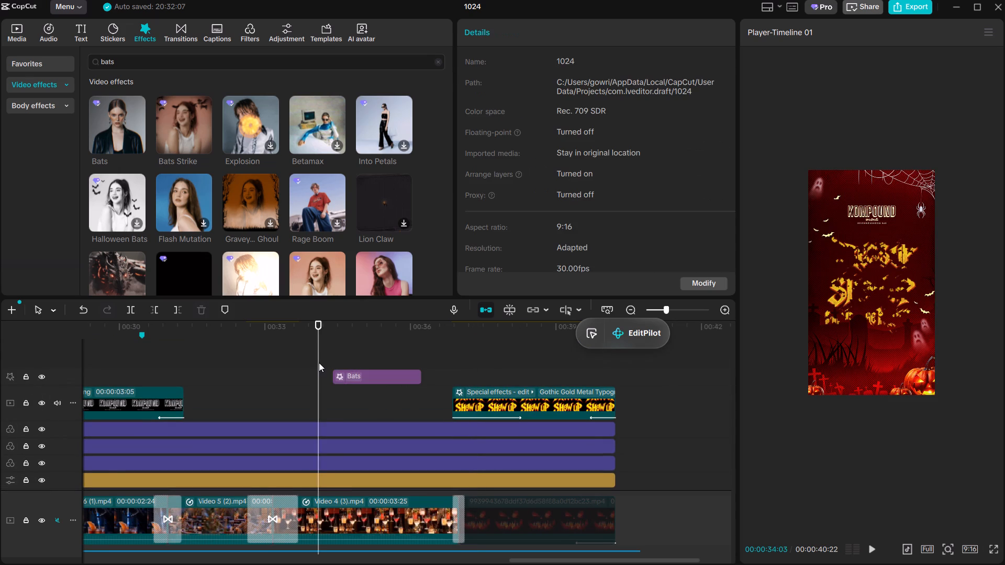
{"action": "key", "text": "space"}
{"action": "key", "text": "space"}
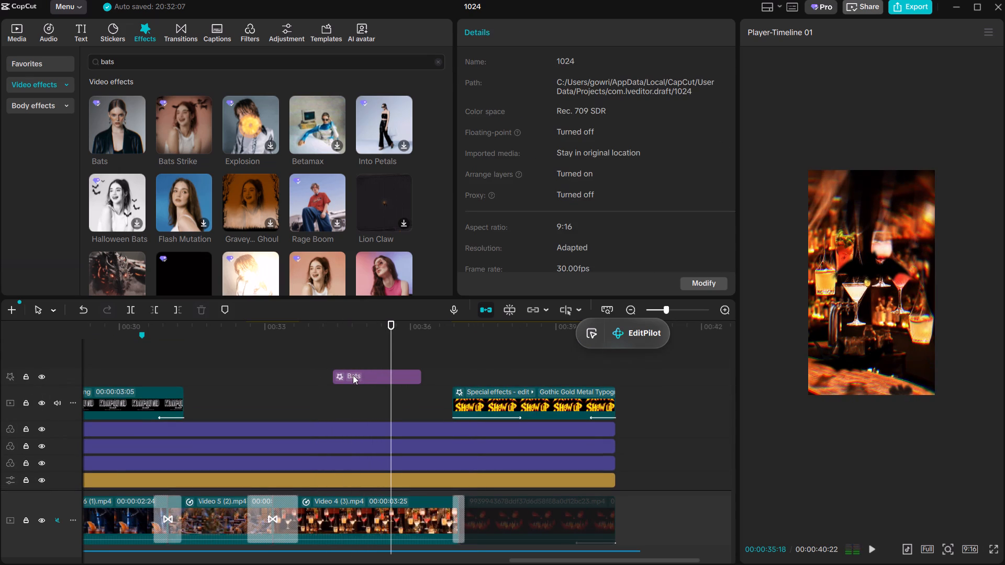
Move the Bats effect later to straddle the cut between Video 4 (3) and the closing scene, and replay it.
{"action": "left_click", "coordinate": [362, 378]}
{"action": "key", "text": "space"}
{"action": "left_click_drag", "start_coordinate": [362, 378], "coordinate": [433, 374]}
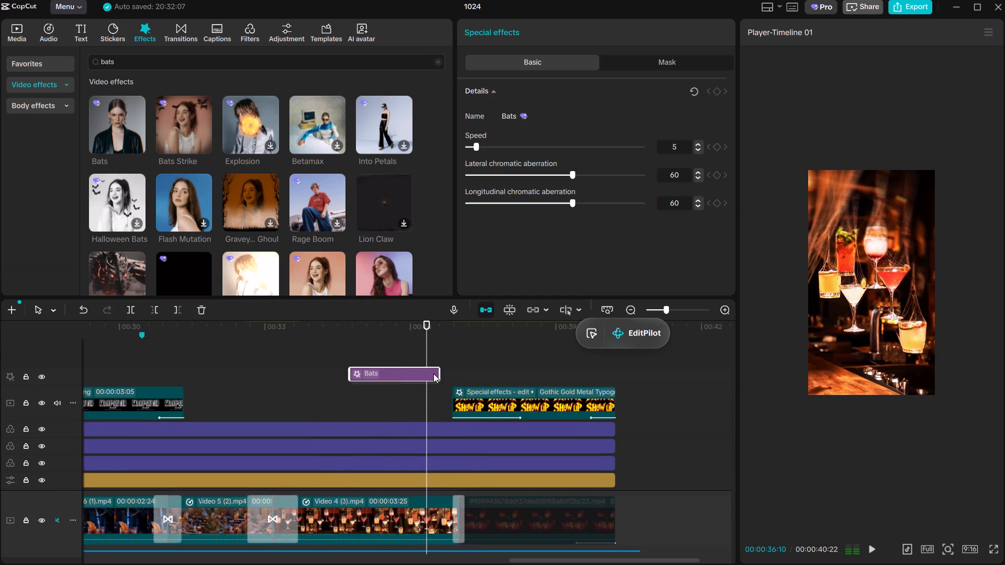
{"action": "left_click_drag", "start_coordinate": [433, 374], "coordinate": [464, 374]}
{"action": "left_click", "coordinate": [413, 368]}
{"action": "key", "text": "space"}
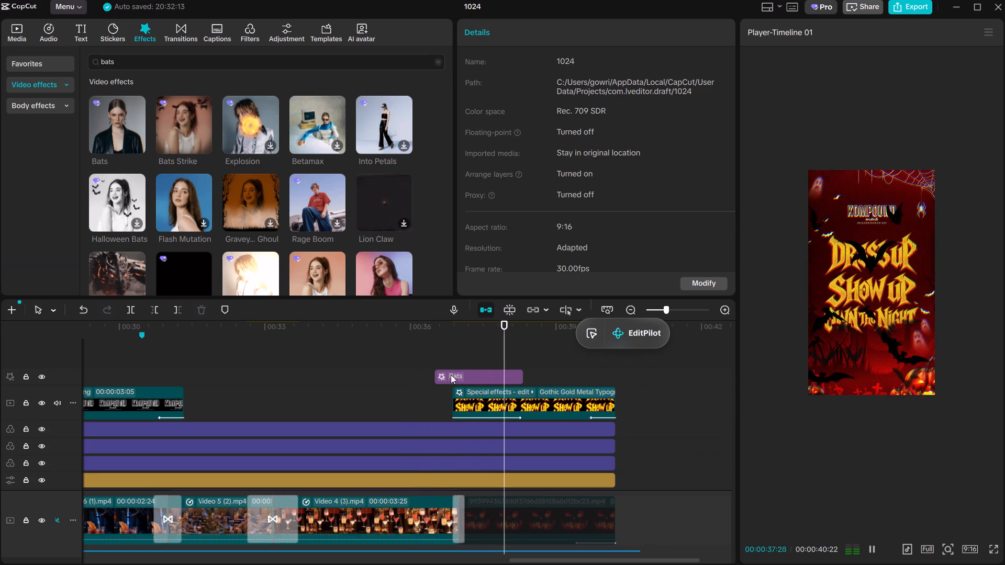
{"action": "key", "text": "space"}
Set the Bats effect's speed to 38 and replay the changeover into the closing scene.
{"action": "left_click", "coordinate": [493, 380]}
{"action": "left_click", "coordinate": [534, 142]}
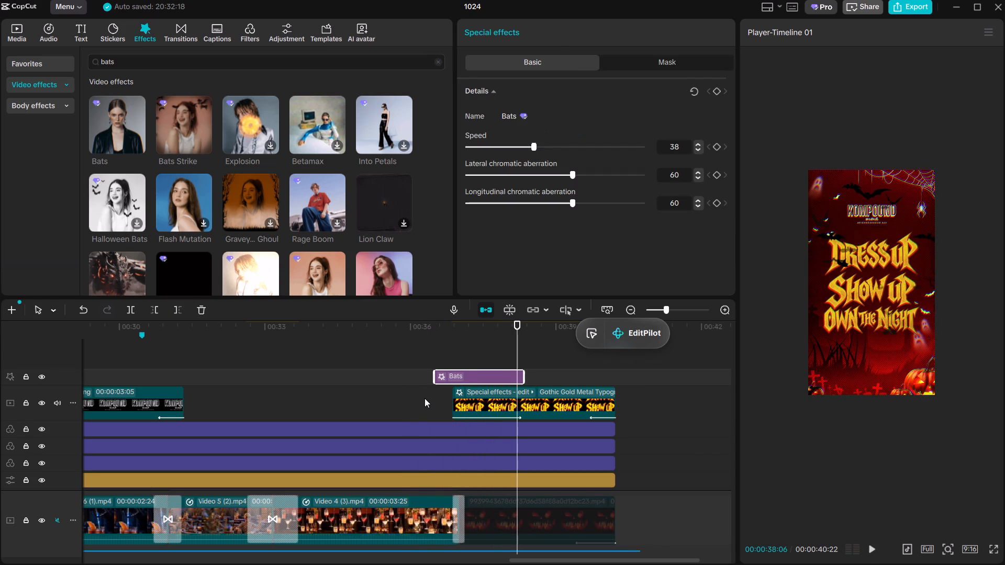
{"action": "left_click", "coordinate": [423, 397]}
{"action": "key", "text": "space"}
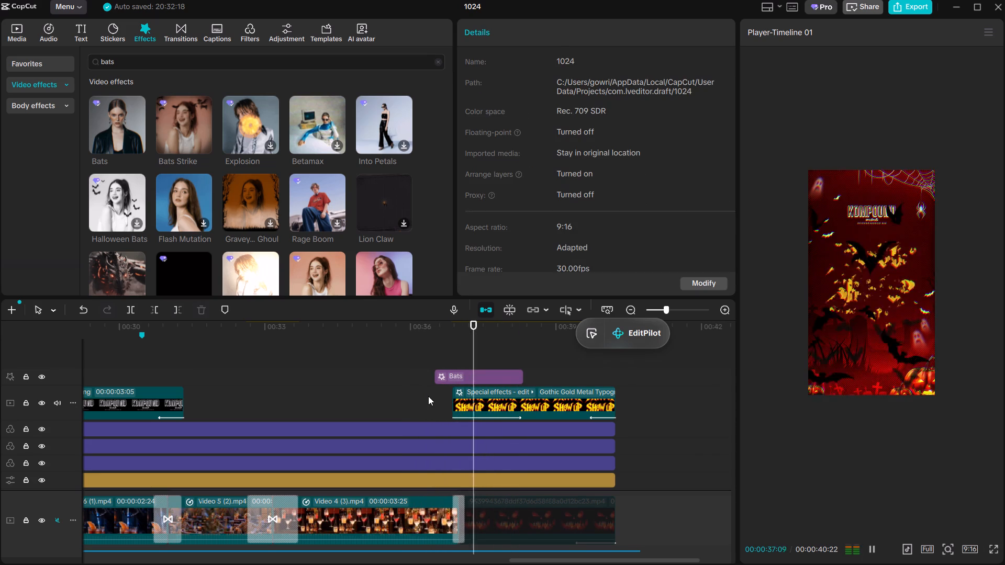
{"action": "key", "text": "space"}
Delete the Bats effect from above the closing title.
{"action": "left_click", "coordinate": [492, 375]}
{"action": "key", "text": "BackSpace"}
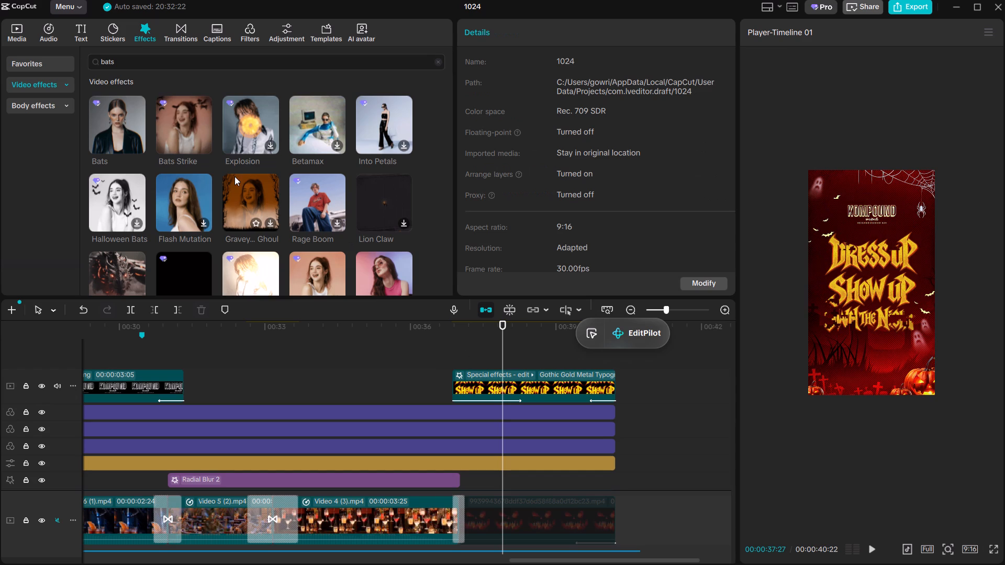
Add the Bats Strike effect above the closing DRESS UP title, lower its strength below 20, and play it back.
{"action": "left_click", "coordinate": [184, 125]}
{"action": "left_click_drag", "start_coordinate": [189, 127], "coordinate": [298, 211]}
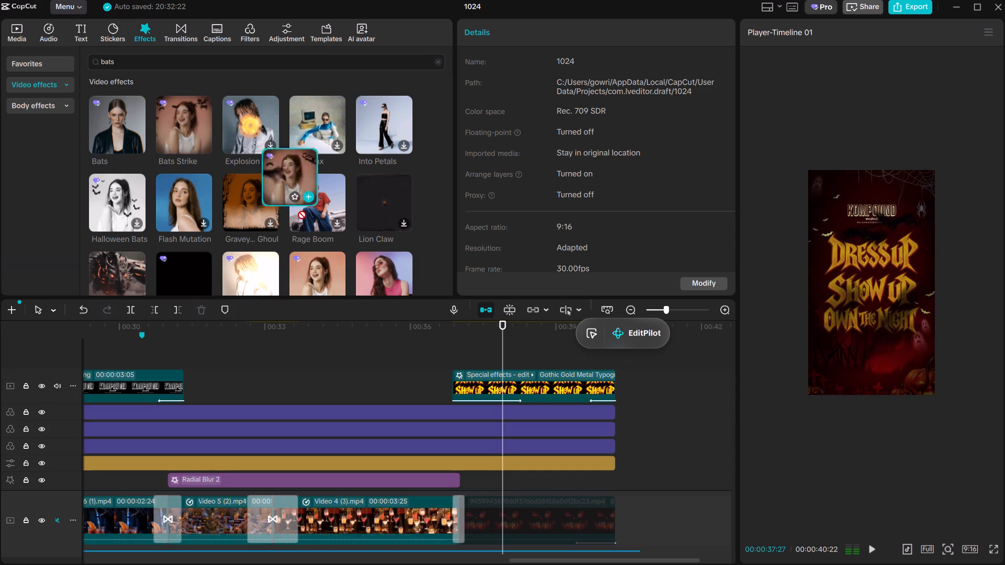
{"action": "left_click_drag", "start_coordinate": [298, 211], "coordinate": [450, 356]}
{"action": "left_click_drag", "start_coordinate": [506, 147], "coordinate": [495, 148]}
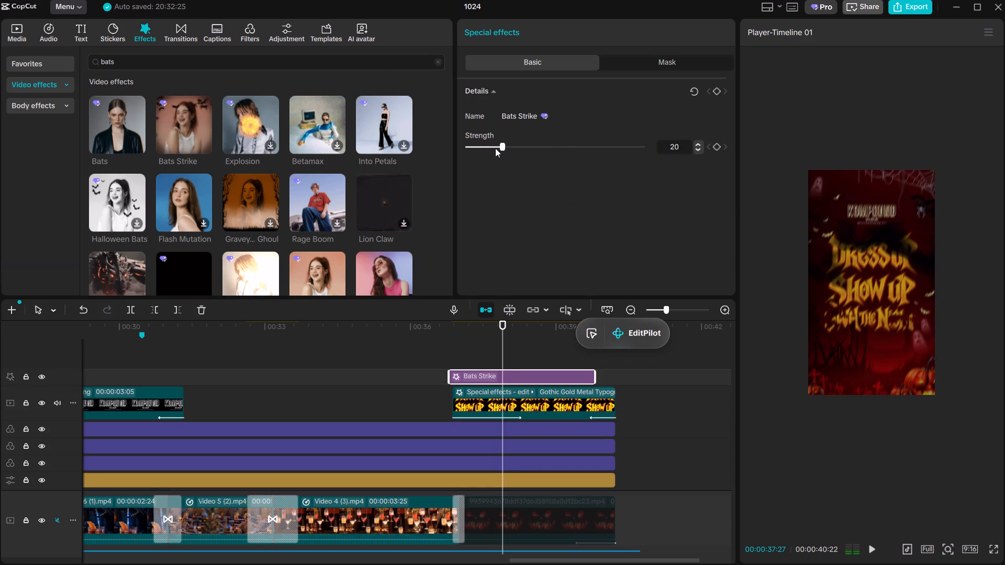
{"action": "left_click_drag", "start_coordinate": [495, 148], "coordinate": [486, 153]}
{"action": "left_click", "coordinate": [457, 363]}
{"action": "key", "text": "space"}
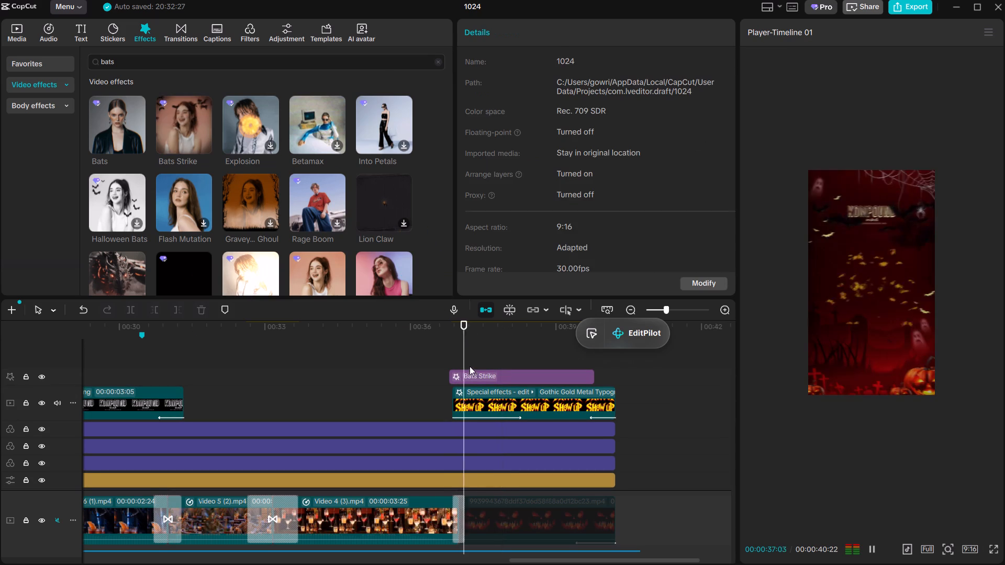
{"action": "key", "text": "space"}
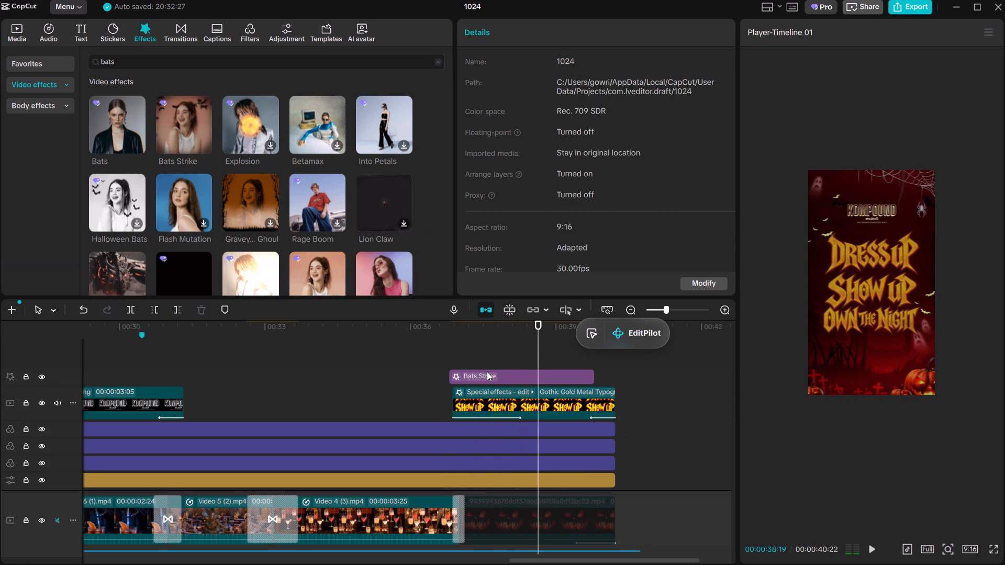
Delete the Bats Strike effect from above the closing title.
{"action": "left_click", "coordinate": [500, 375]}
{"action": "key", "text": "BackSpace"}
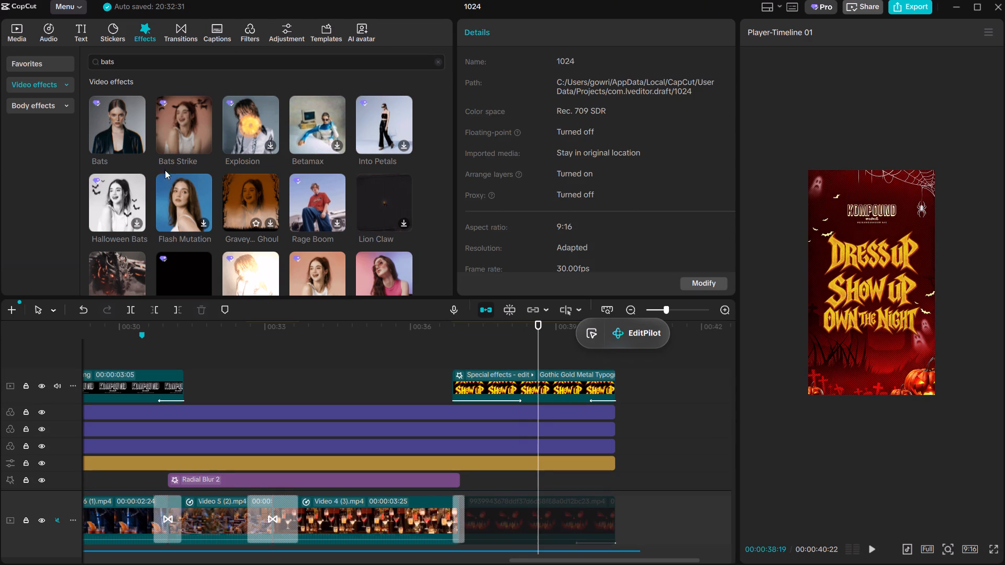
Add the Bats effect above the closing DRESS UP title, starting at about 36 seconds, and play it back.
{"action": "left_click", "coordinate": [115, 191]}
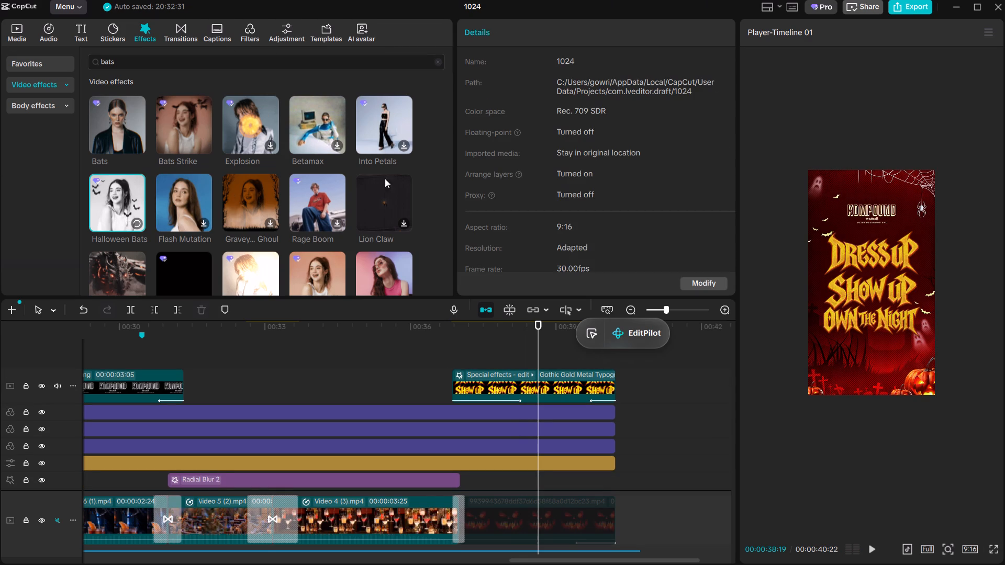
{"action": "left_click", "coordinate": [128, 125]}
{"action": "left_click_drag", "start_coordinate": [124, 126], "coordinate": [414, 358]}
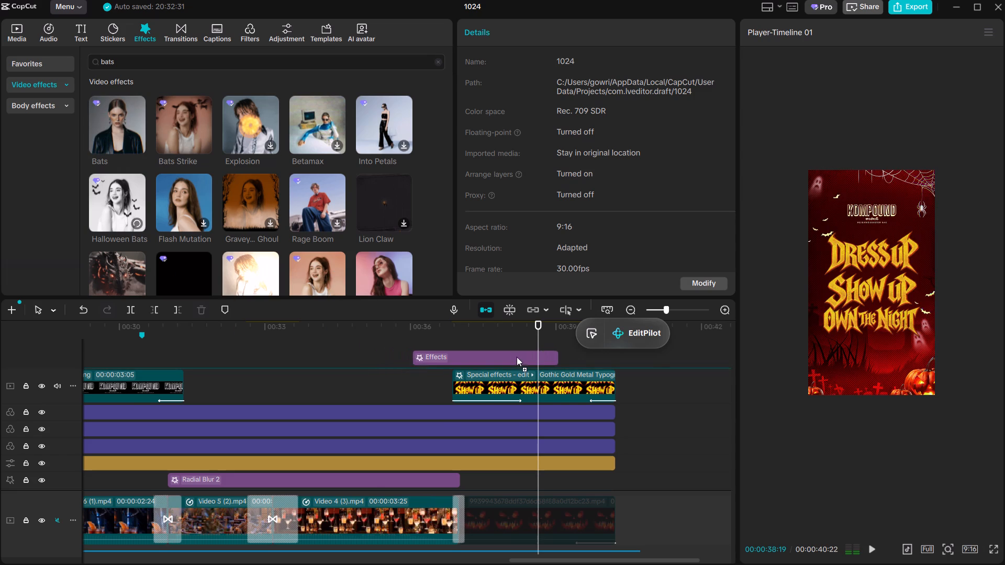
{"action": "left_click", "coordinate": [389, 358]}
{"action": "key", "text": "space"}
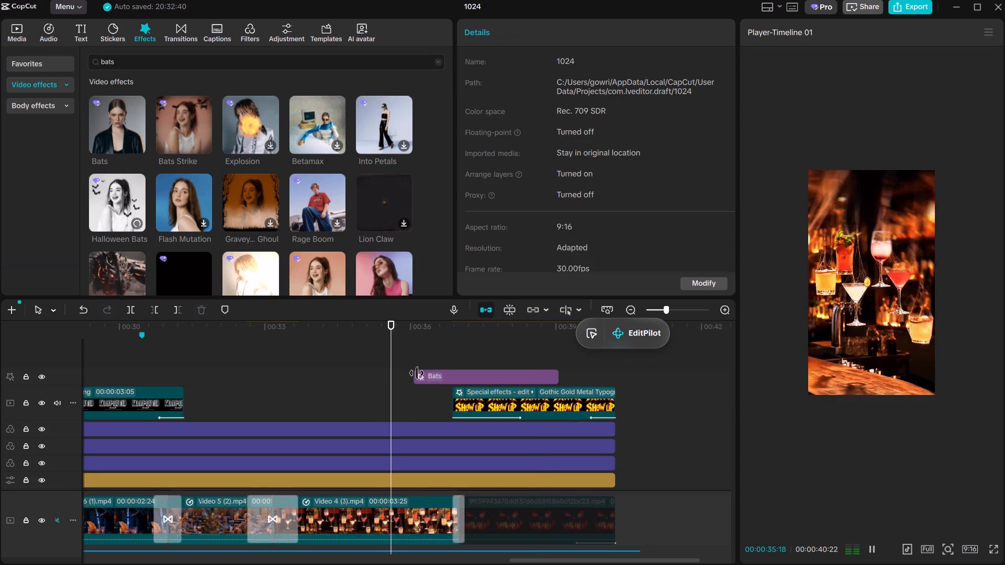
{"action": "key", "text": "space"}
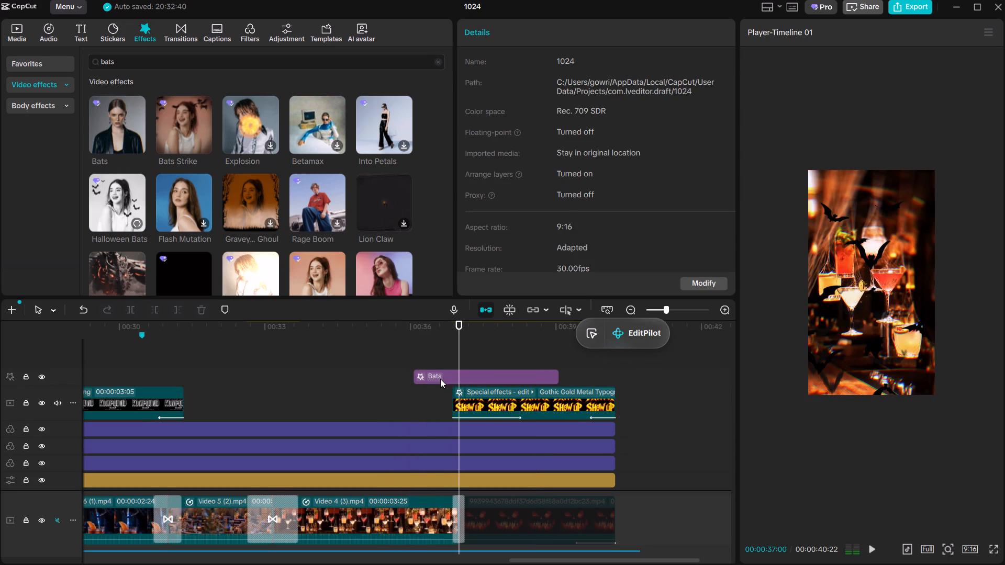
Shift the Bats effect later to start at about 00:36:19, just before the closing title, and replay the changeover.
{"action": "left_click", "coordinate": [440, 379]}
{"action": "left_click_drag", "start_coordinate": [440, 379], "coordinate": [461, 381]}
{"action": "left_click", "coordinate": [418, 368]}
{"action": "key", "text": "space"}
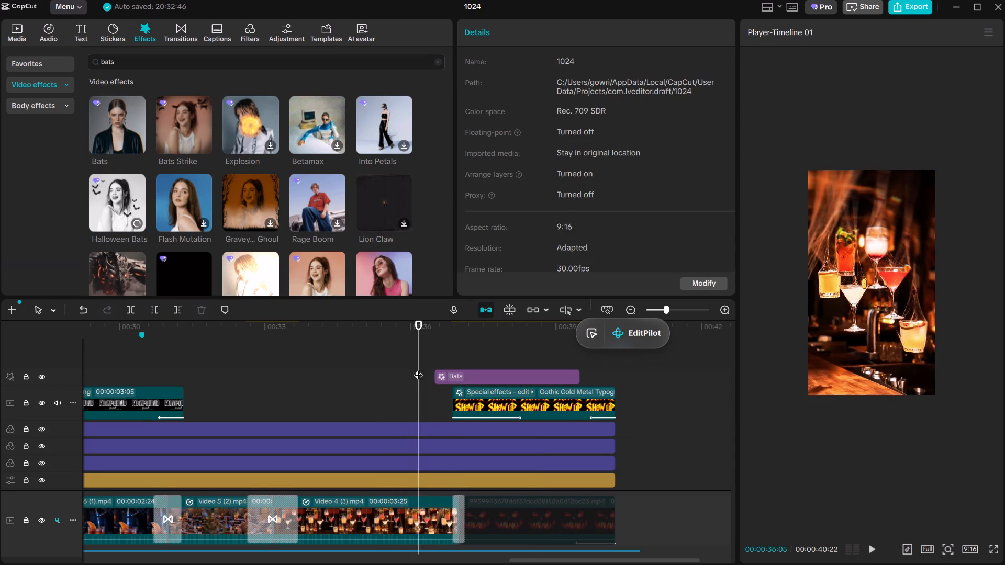
{"action": "key", "text": "space"}
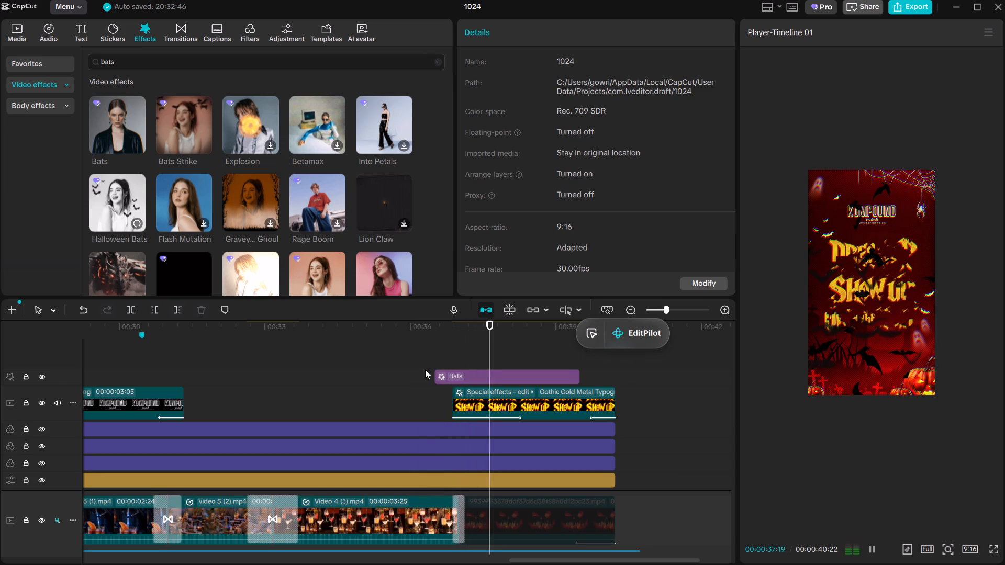
{"action": "left_click", "coordinate": [463, 373]}
{"action": "left_click_drag", "start_coordinate": [463, 373], "coordinate": [471, 374]}
{"action": "left_click", "coordinate": [421, 357]}
{"action": "key", "text": "space"}
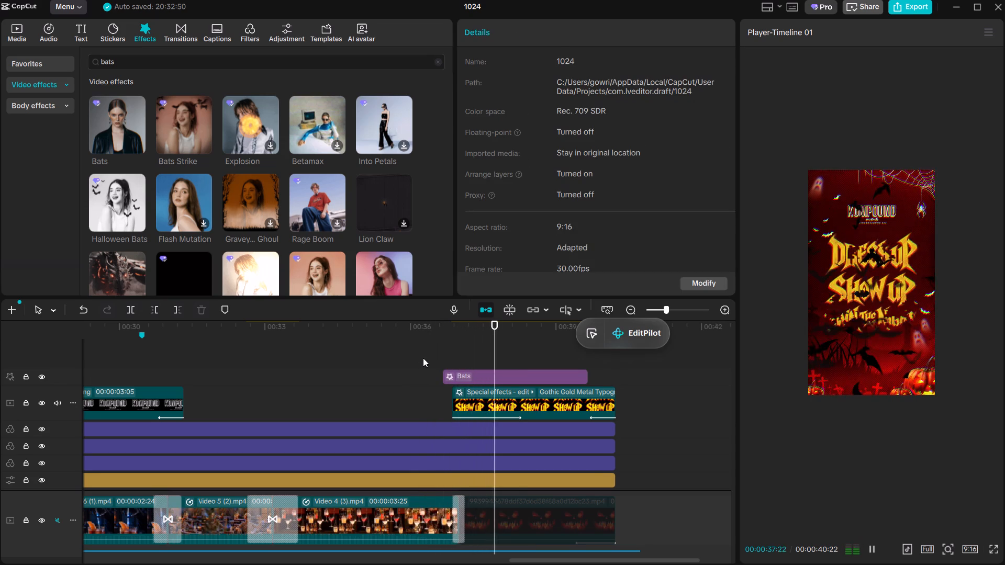
{"action": "key", "text": "space"}
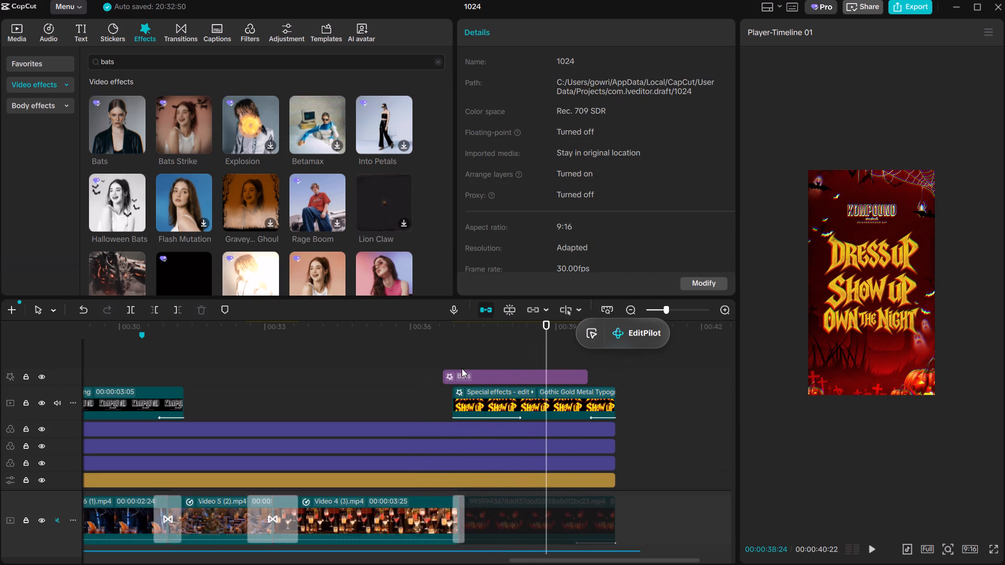
{"action": "key", "text": "space"}
{"action": "scroll", "coordinate": [462, 368], "scroll_direction": "down", "scroll_amount": 4, "text": "ctrl"}
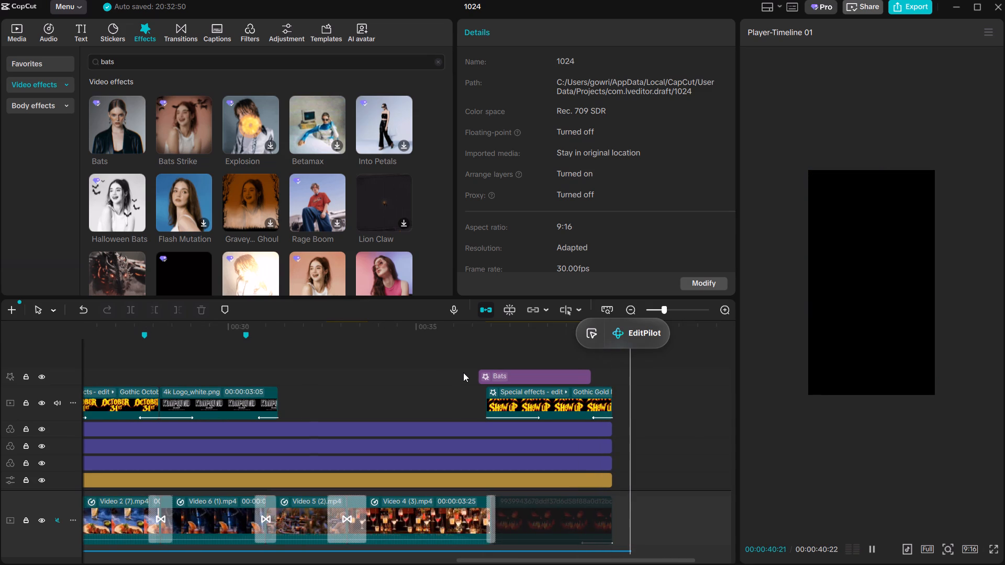
{"action": "left_click", "coordinate": [430, 359]}
{"action": "key", "text": "space"}
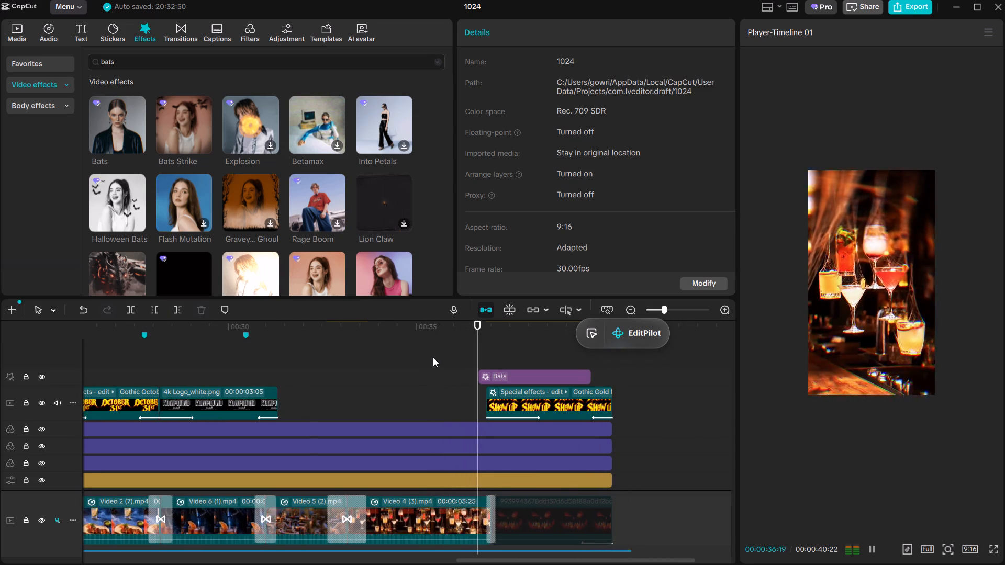
{"action": "key", "text": "space"}
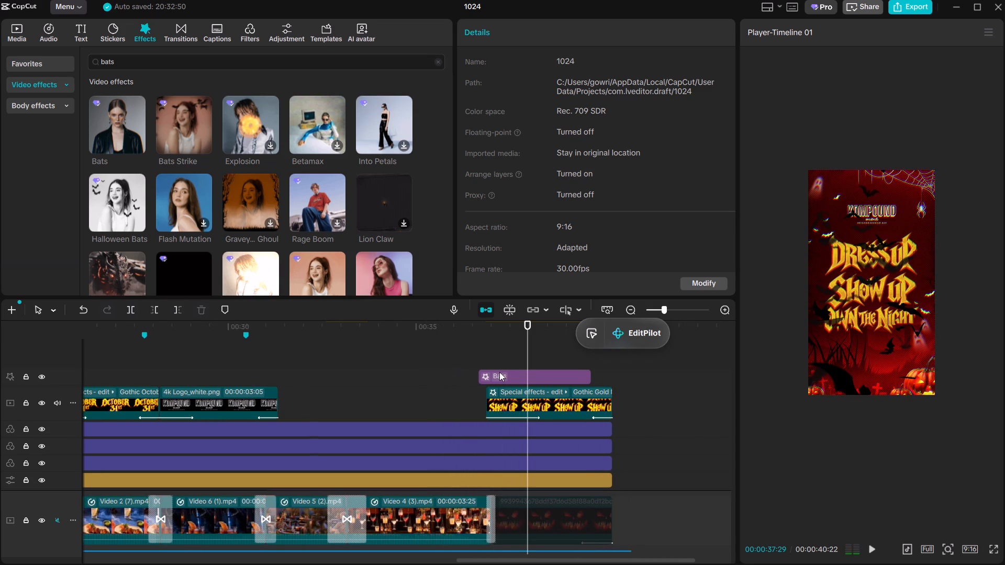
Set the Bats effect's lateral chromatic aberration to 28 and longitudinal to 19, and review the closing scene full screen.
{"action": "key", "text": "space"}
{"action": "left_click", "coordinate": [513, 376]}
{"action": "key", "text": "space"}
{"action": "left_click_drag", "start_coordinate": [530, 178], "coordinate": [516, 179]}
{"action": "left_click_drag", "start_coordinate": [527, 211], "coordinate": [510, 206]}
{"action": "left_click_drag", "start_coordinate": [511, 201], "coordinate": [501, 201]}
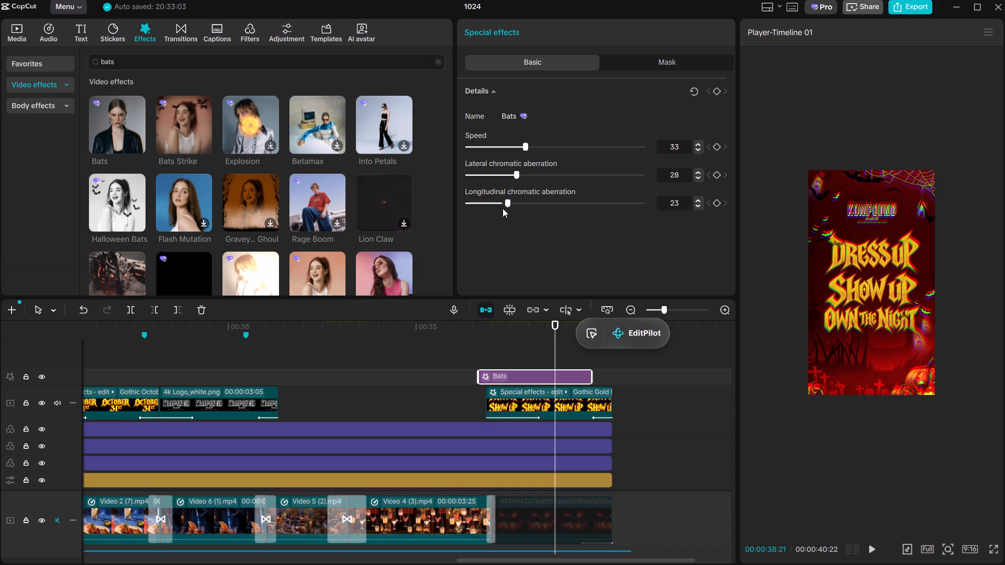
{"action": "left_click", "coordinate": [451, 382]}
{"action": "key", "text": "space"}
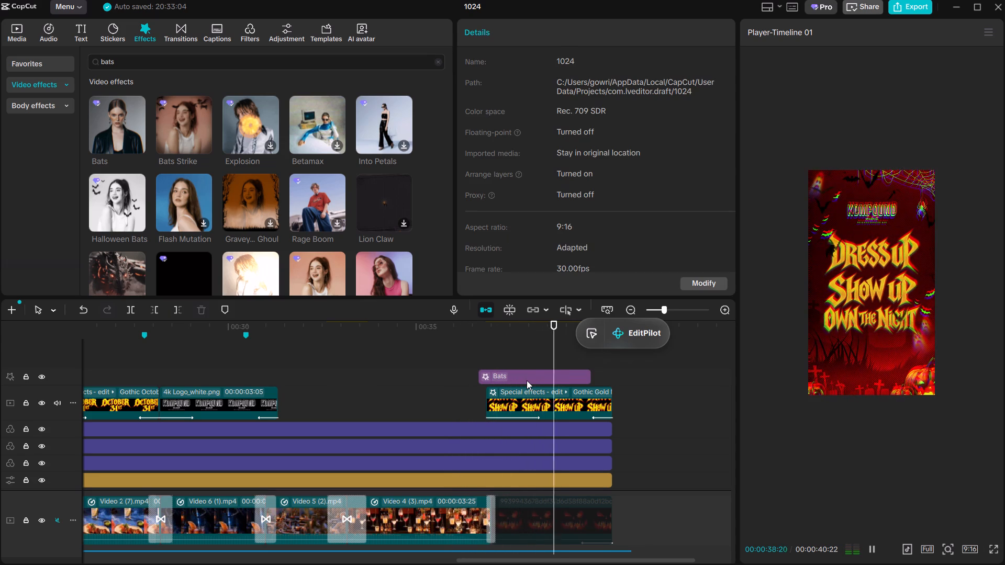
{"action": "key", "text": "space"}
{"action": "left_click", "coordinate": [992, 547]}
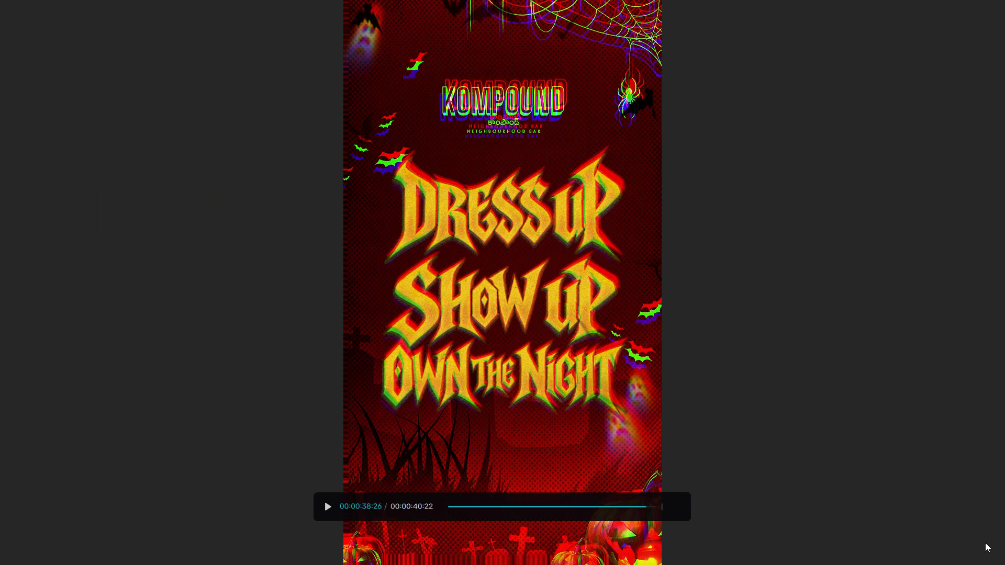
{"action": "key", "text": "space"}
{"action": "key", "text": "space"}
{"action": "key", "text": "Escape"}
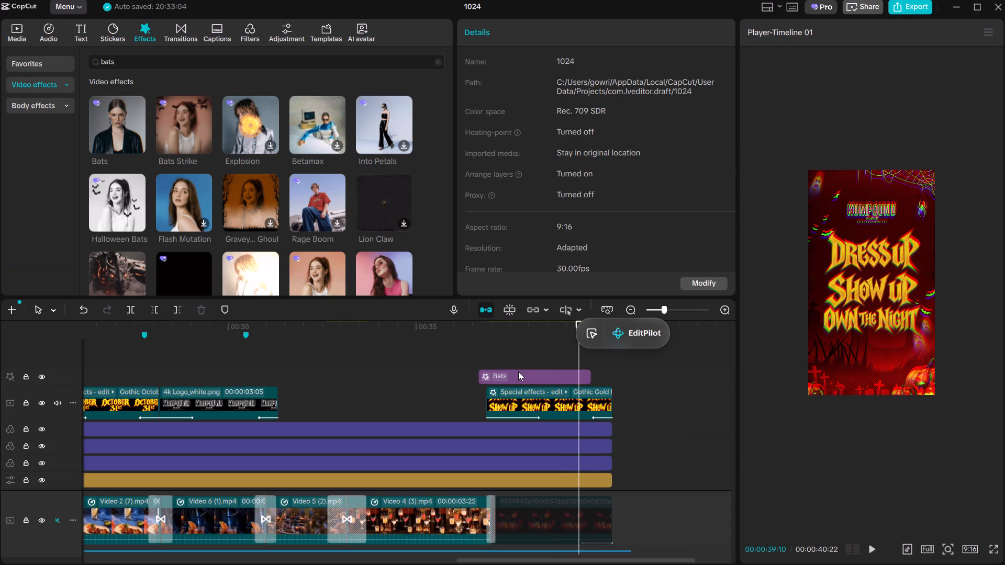
Set both the longitudinal and lateral chromatic aberration of the closing Bats effect to 50.
{"action": "left_click", "coordinate": [527, 381]}
{"action": "left_click_drag", "start_coordinate": [682, 204], "coordinate": [611, 204]}
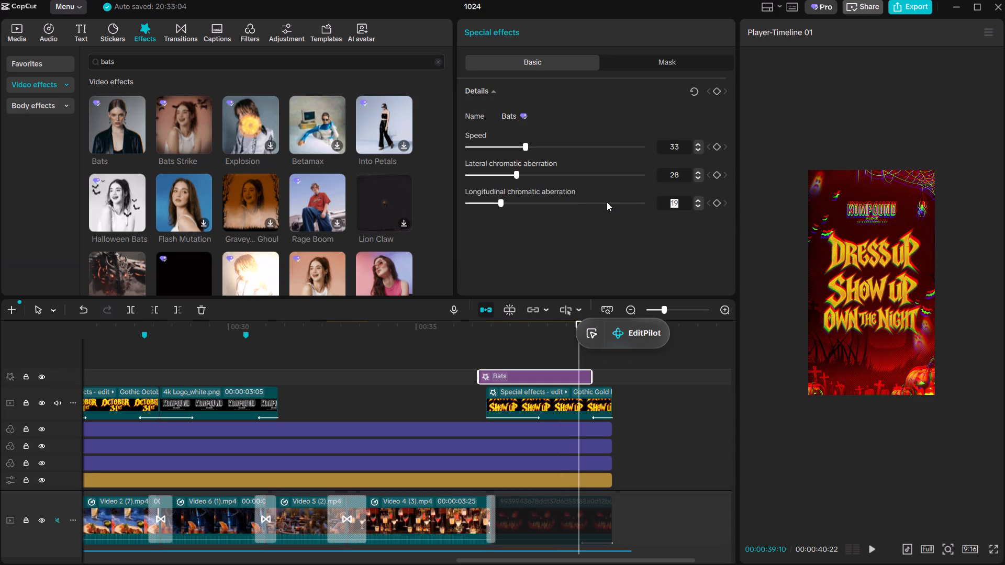
{"action": "type", "text": "50"}
{"action": "key", "text": "Return"}
{"action": "scroll", "coordinate": [574, 202], "scroll_direction": "down", "scroll_amount": 1}
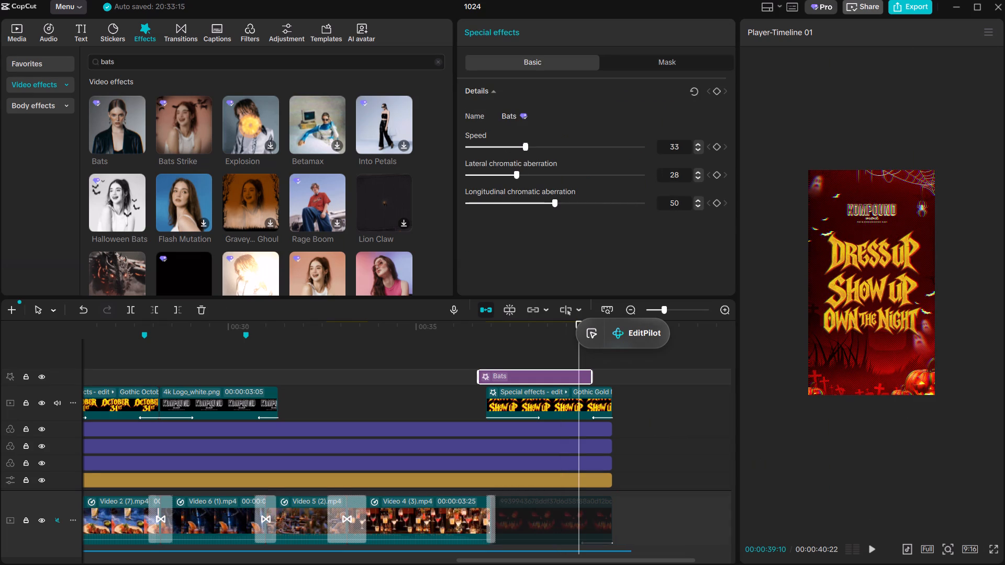
{"action": "left_click_drag", "start_coordinate": [688, 171], "coordinate": [676, 168]}
{"action": "key", "text": "BackSpace"}
{"action": "key", "text": "BackSpace"}
{"action": "type", "text": "50\\"}
{"action": "key", "text": "Return"}
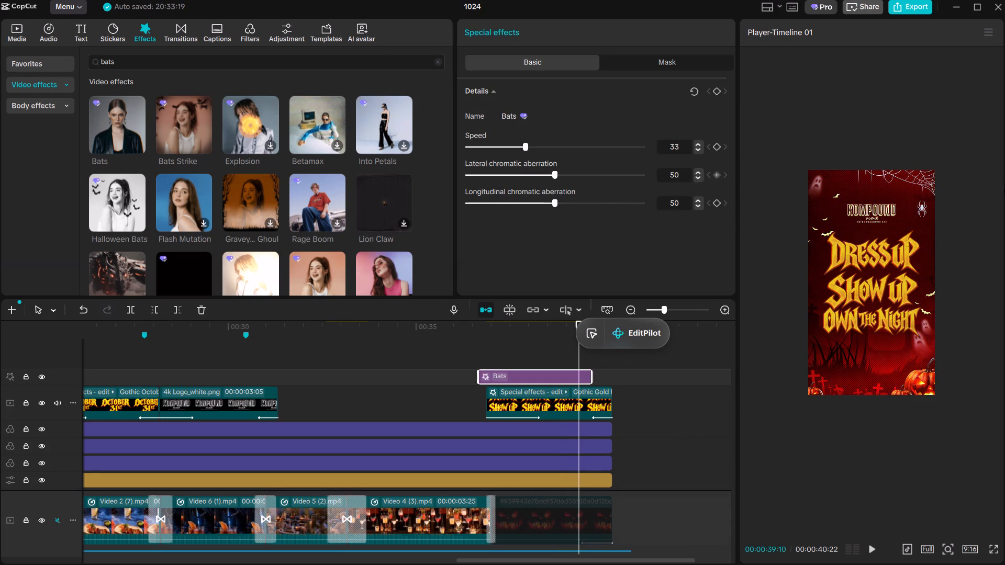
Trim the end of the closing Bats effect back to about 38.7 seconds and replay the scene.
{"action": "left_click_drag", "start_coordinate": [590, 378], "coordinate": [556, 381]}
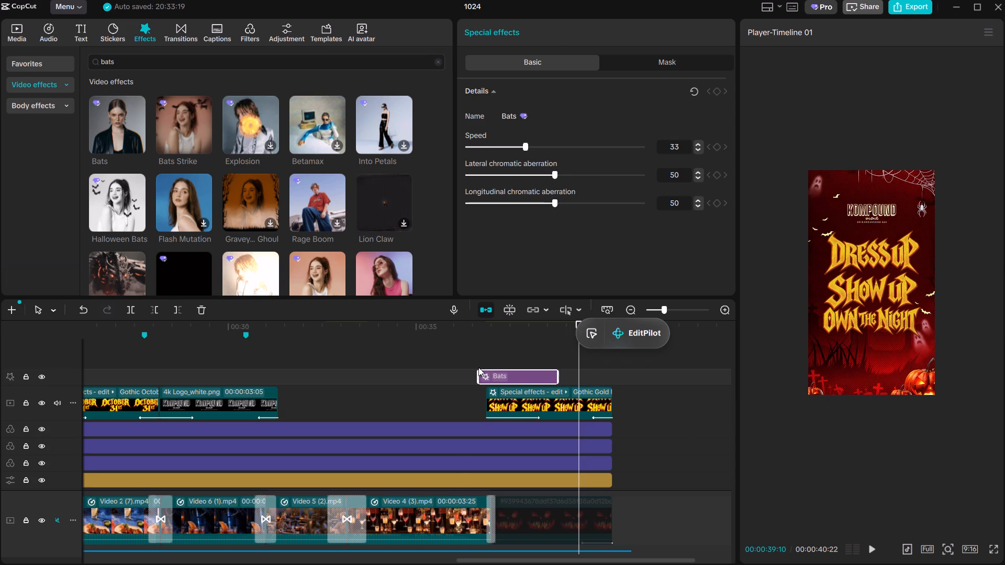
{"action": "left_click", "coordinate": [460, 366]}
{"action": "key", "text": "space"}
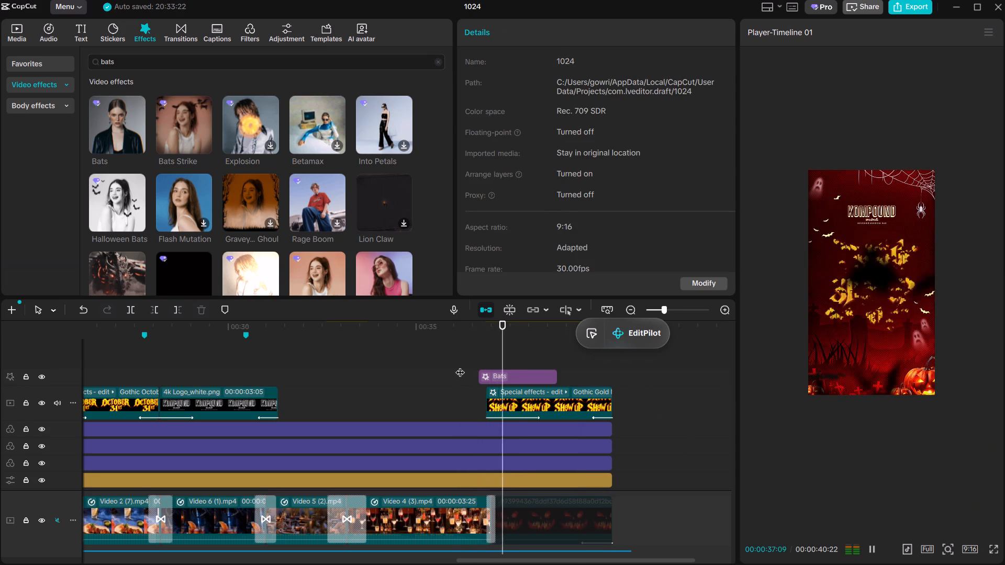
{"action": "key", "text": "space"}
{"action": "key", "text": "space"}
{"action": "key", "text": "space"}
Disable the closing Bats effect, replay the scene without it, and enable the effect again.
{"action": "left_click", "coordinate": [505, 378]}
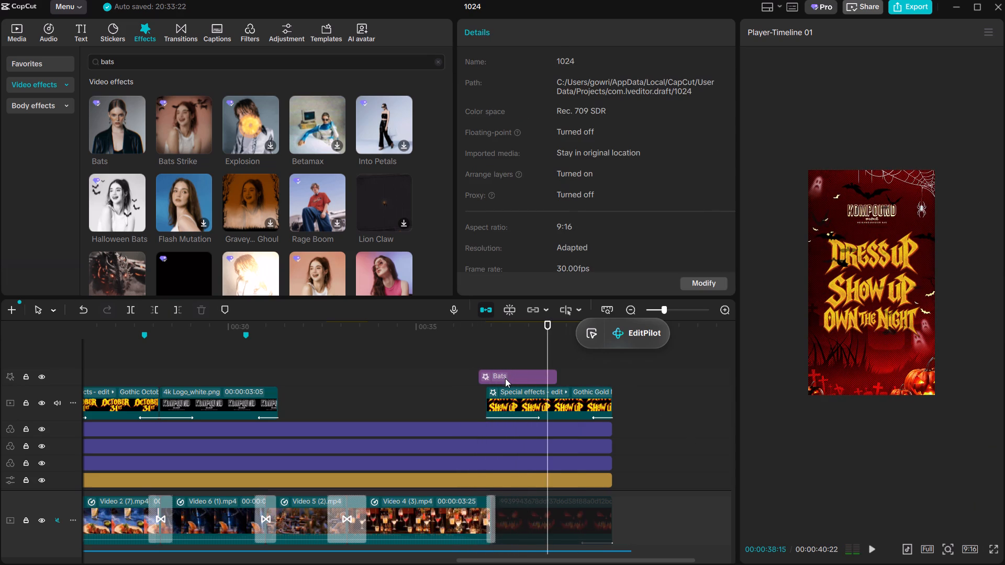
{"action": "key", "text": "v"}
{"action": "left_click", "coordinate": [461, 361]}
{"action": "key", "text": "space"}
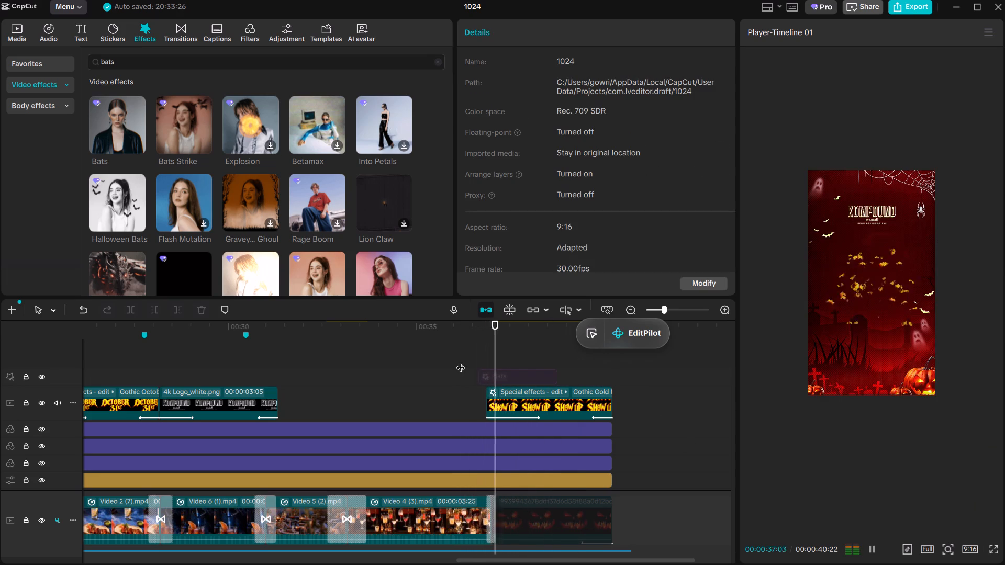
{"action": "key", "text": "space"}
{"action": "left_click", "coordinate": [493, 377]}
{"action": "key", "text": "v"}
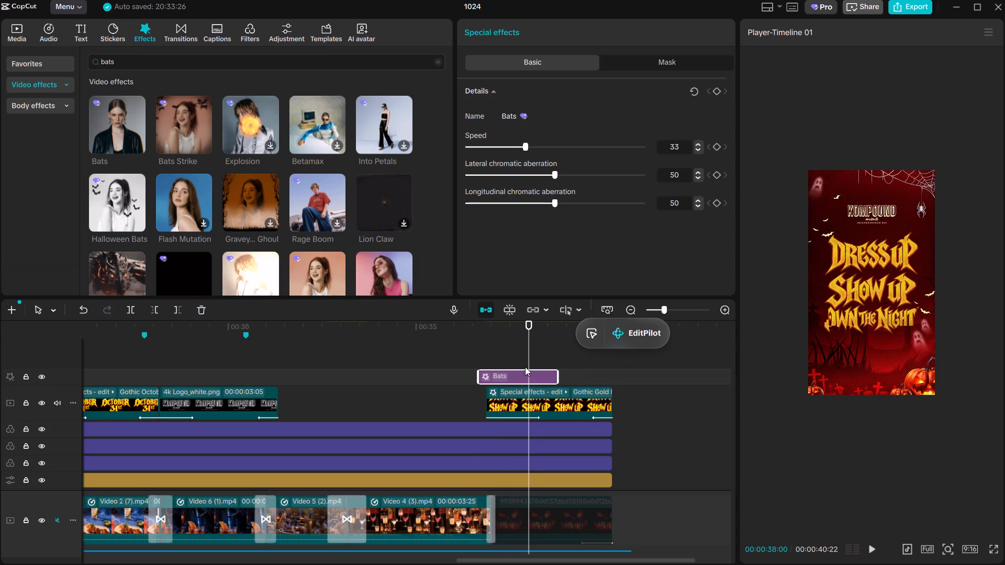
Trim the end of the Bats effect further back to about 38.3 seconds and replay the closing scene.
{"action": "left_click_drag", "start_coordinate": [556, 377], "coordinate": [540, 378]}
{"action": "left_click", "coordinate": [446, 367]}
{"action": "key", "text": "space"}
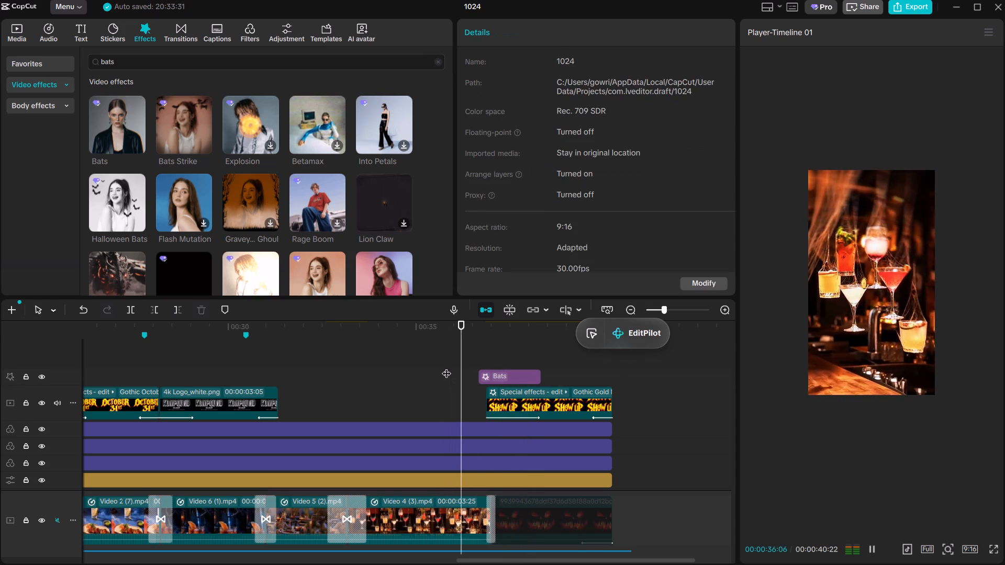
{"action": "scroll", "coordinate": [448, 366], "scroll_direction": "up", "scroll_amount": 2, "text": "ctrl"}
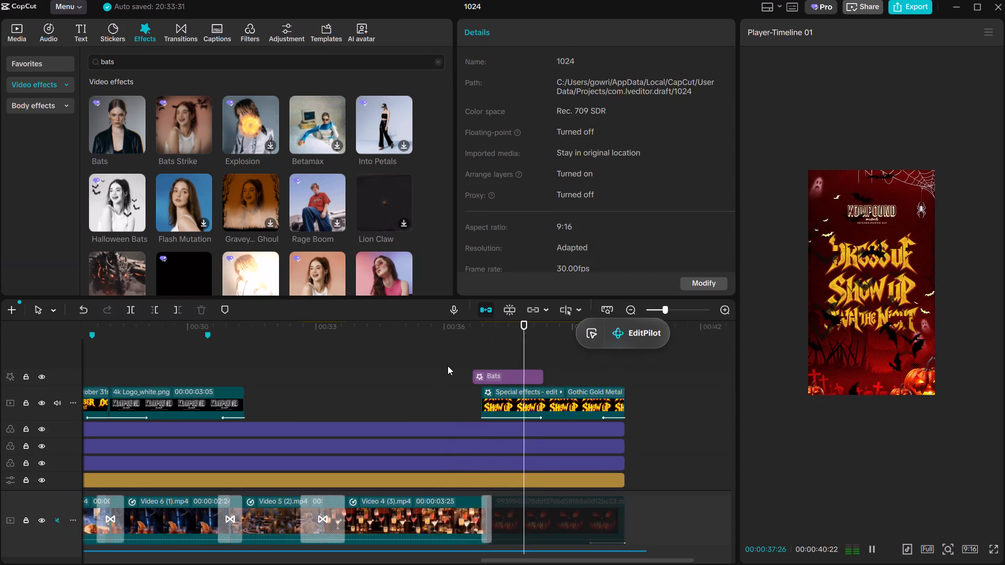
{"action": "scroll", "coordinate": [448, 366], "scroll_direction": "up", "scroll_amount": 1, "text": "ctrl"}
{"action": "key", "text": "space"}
Extend the end of the closing Bats effect to about 00:38:28 and replay the scene.
{"action": "left_click", "coordinate": [536, 381]}
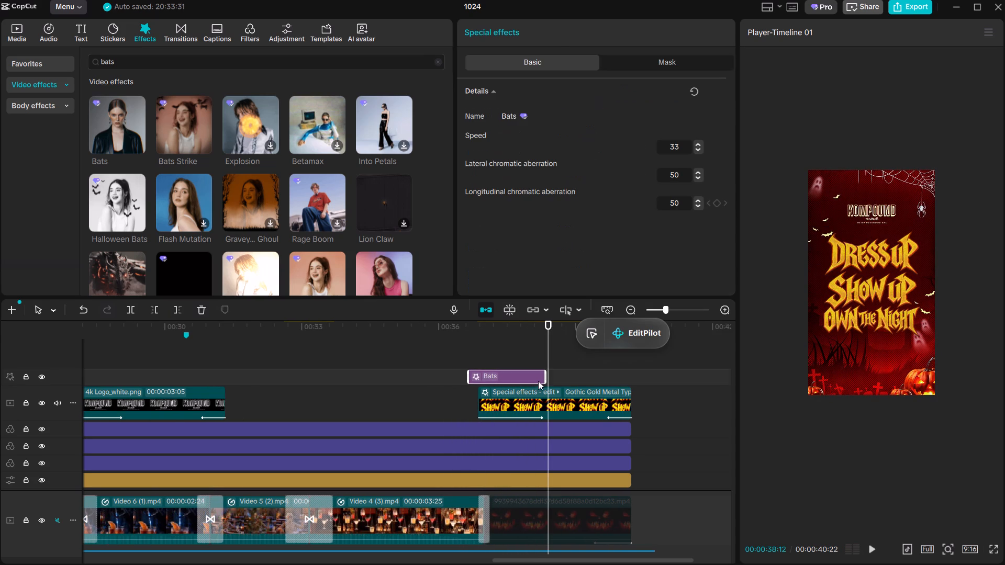
{"action": "left_click_drag", "start_coordinate": [544, 381], "coordinate": [572, 392]}
{"action": "key", "text": "space"}
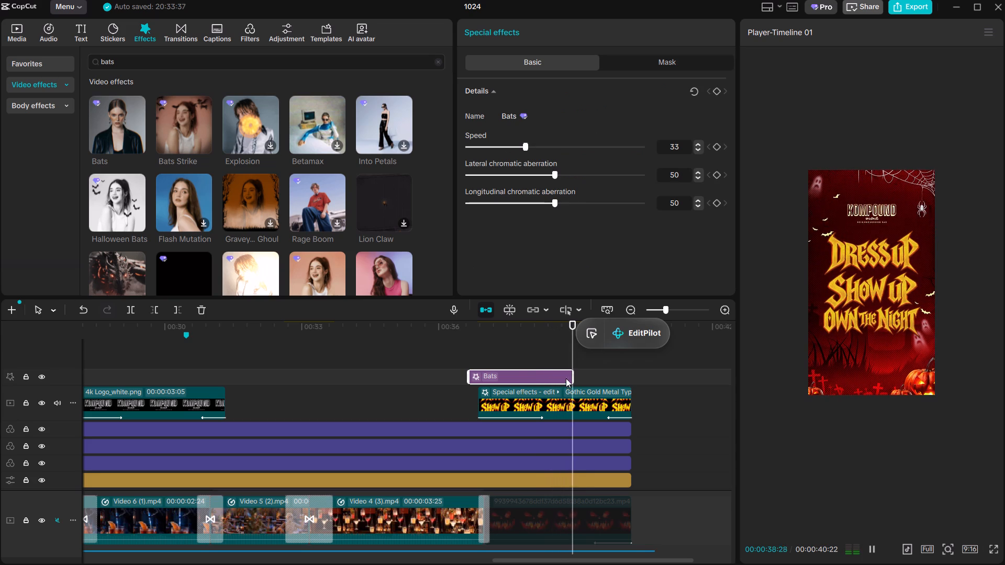
{"action": "left_click", "coordinate": [437, 368]}
{"action": "key", "text": "space"}
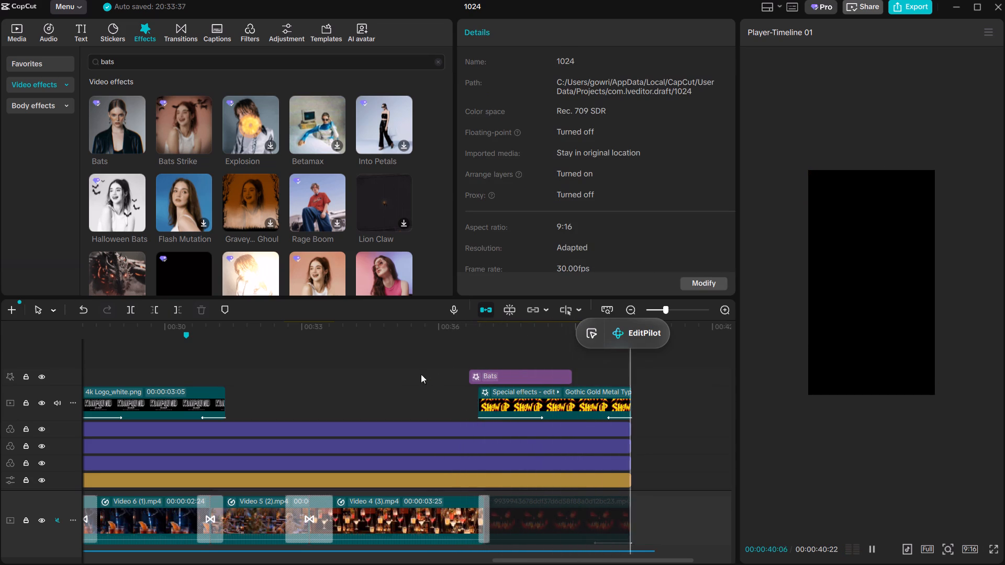
Play the video's opening and add a second Bats effect at the very start of the timeline, above Video 1.
{"action": "left_click", "coordinate": [375, 391]}
{"action": "left_click_drag", "start_coordinate": [375, 391], "coordinate": [0, 375]}
{"action": "key", "text": "space"}
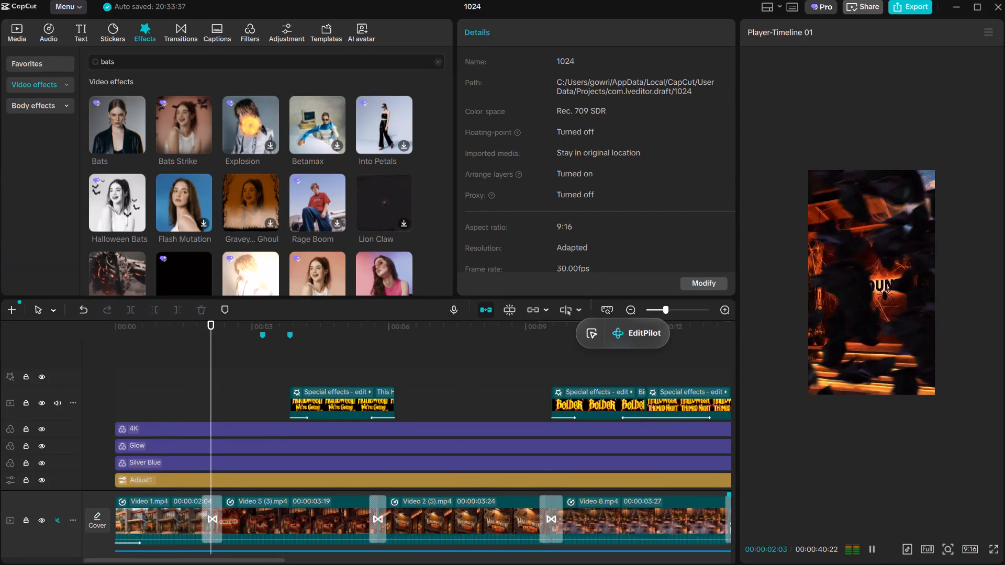
{"action": "scroll", "coordinate": [381, 421], "scroll_direction": "down", "scroll_amount": 2, "text": "ctrl"}
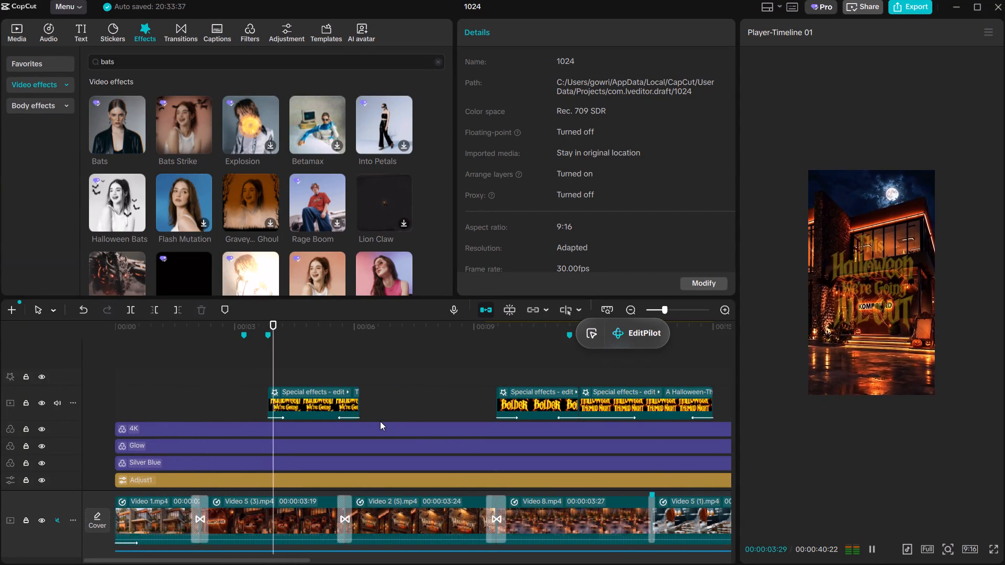
{"action": "scroll", "coordinate": [380, 421], "scroll_direction": "down", "scroll_amount": 5, "text": "ctrl"}
{"action": "scroll", "coordinate": [502, 388], "scroll_direction": "down", "scroll_amount": 3, "text": "ctrl"}
{"action": "left_click_drag", "start_coordinate": [113, 133], "coordinate": [160, 413]}
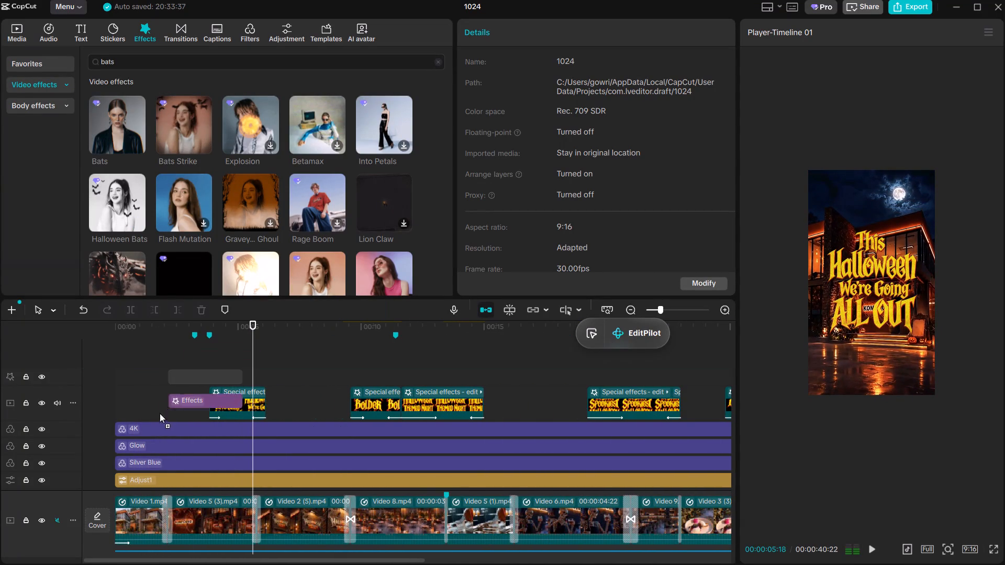
{"action": "left_click_drag", "start_coordinate": [160, 413], "coordinate": [91, 394]}
Play the opening from the beginning to check the Bats effect over the first clips.
{"action": "left_click", "coordinate": [152, 366]}
{"action": "left_click_drag", "start_coordinate": [152, 366], "coordinate": [64, 376]}
{"action": "left_click", "coordinate": [117, 355]}
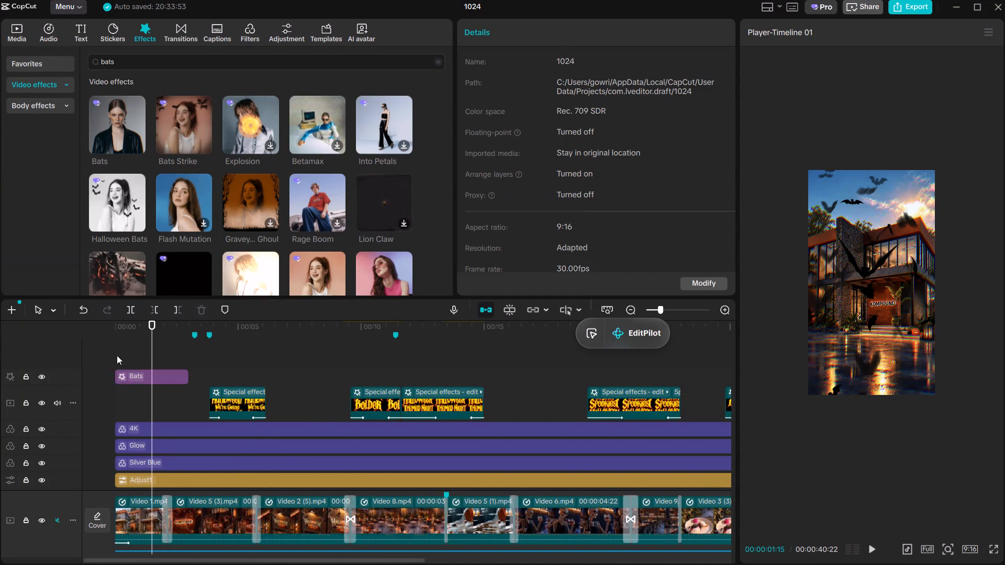
{"action": "left_click_drag", "start_coordinate": [117, 355], "coordinate": [96, 359]}
{"action": "key", "text": "space"}
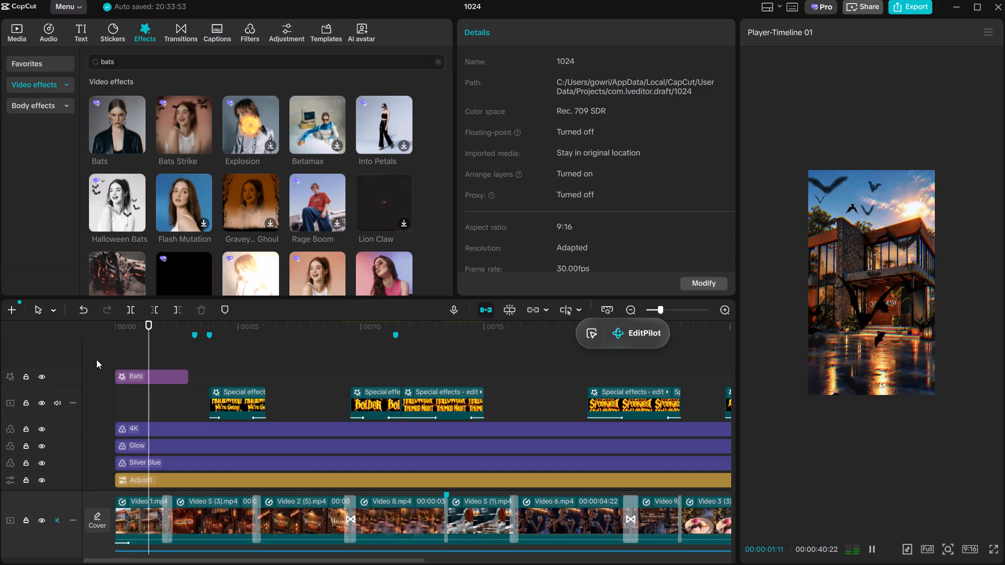
{"action": "scroll", "coordinate": [158, 398], "scroll_direction": "up", "scroll_amount": 4, "text": "ctrl"}
{"action": "left_click", "coordinate": [161, 403]}
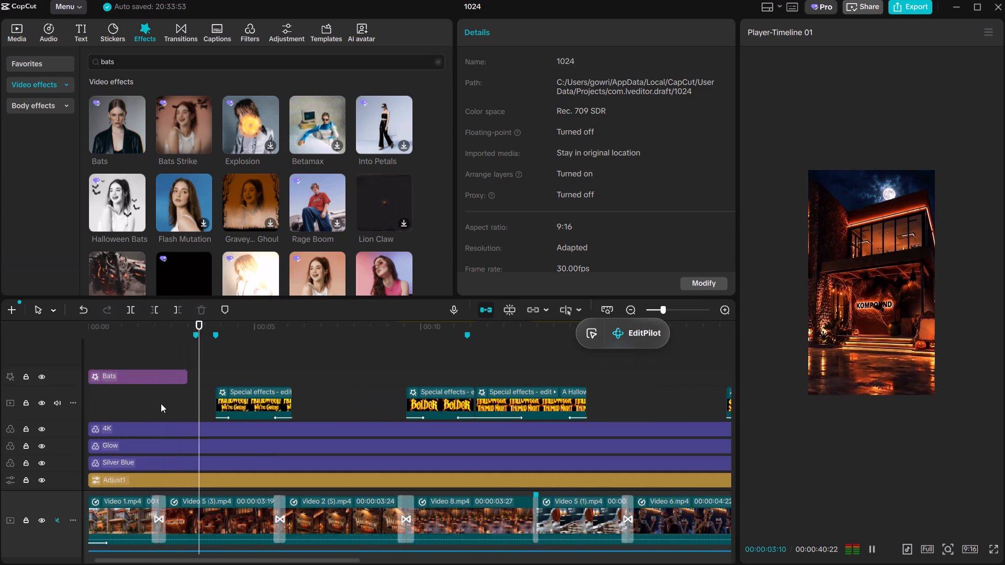
{"action": "left_click_drag", "start_coordinate": [161, 403], "coordinate": [60, 403]}
{"action": "key", "text": "space"}
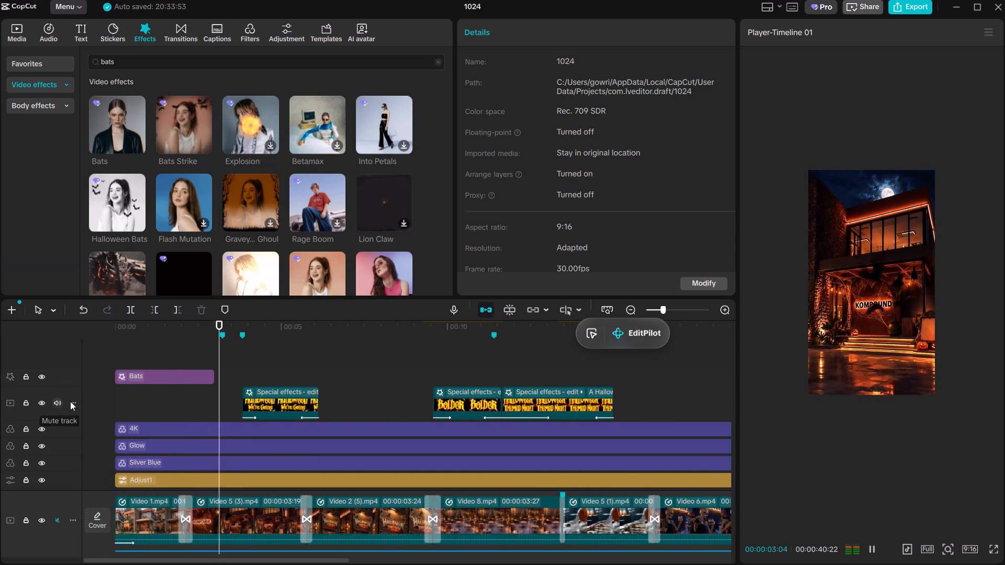
Trim the end of the opening Bats effect back to about 2 seconds and replay the opening from the start.
{"action": "scroll", "coordinate": [70, 401], "scroll_direction": "up", "scroll_amount": 6, "text": "ctrl"}
{"action": "scroll", "coordinate": [114, 400], "scroll_direction": "up", "scroll_amount": 4, "text": "ctrl"}
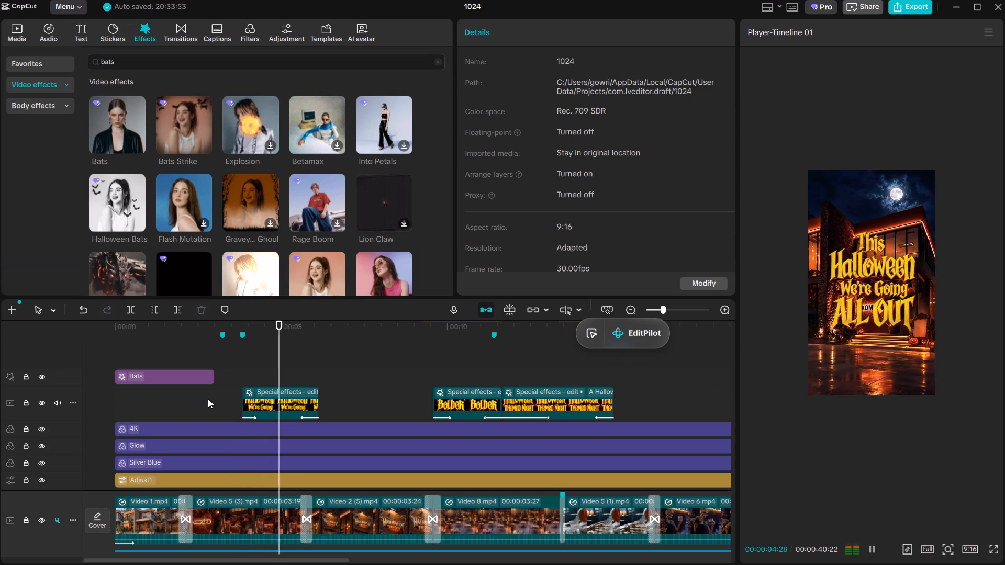
{"action": "left_click", "coordinate": [202, 395]}
{"action": "left_click", "coordinate": [210, 380]}
{"action": "left_click_drag", "start_coordinate": [216, 379], "coordinate": [186, 381]}
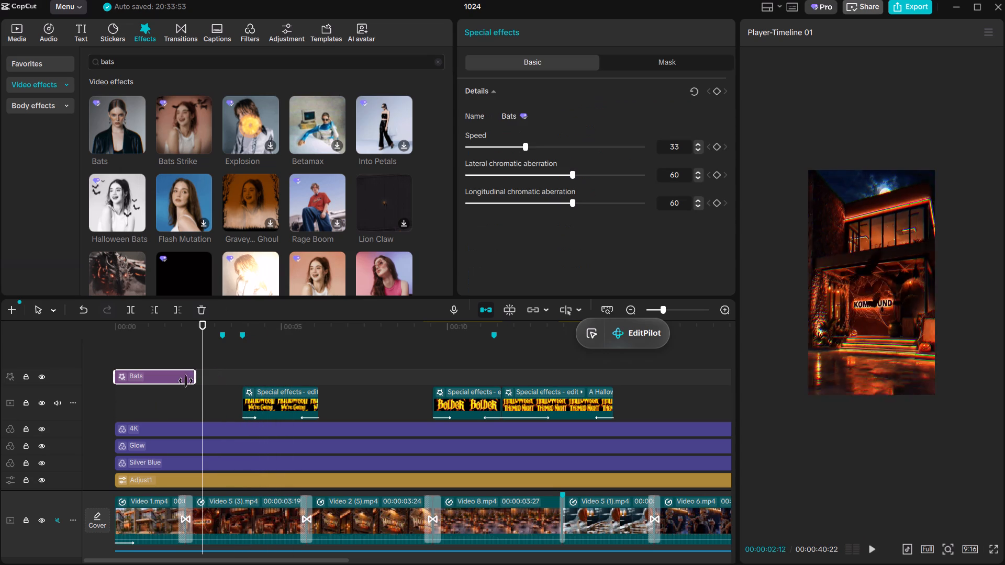
{"action": "left_click_drag", "start_coordinate": [186, 381], "coordinate": [184, 382]}
{"action": "left_click", "coordinate": [180, 389]}
{"action": "left_click_drag", "start_coordinate": [180, 389], "coordinate": [107, 400]}
{"action": "key", "text": "space"}
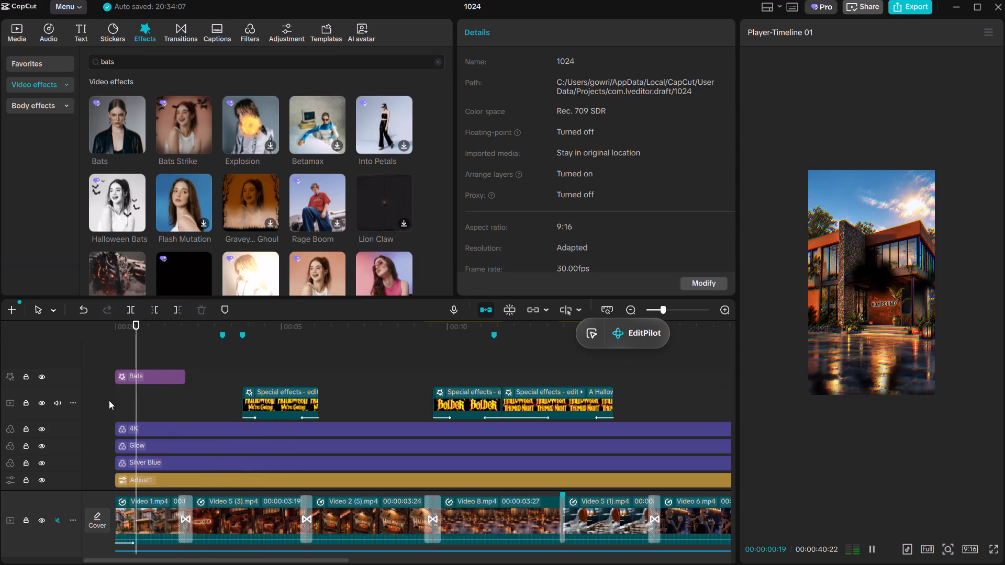
{"action": "key", "text": "space"}
{"action": "key", "text": "space"}
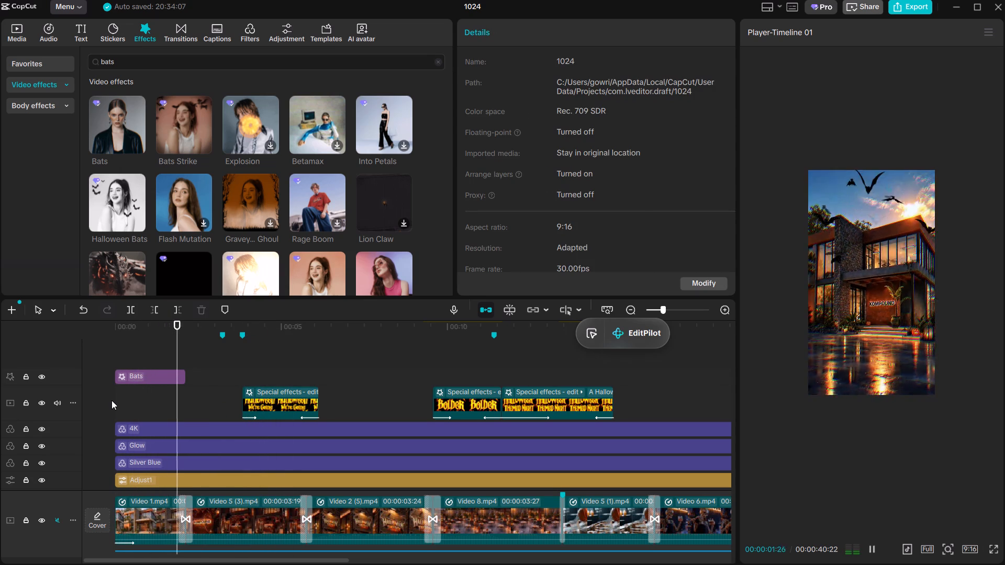
Play the whole video from the beginning through to the closing flyer scene to review all clips, titles and effects.
{"action": "scroll", "coordinate": [120, 405], "scroll_direction": "up", "scroll_amount": 5, "text": "ctrl"}
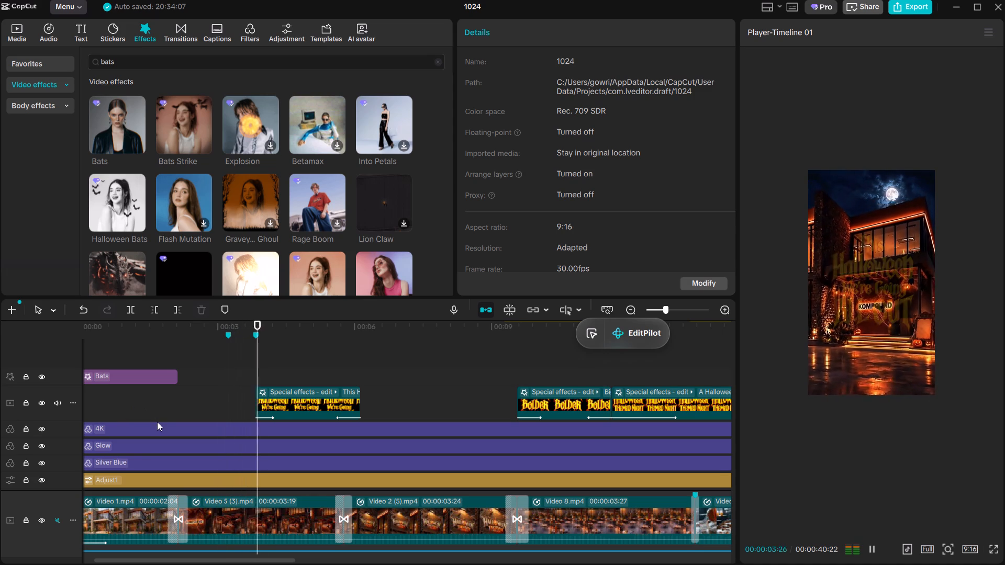
{"action": "left_click", "coordinate": [154, 401]}
{"action": "left_click_drag", "start_coordinate": [154, 401], "coordinate": [0, 402]}
{"action": "key", "text": "space"}
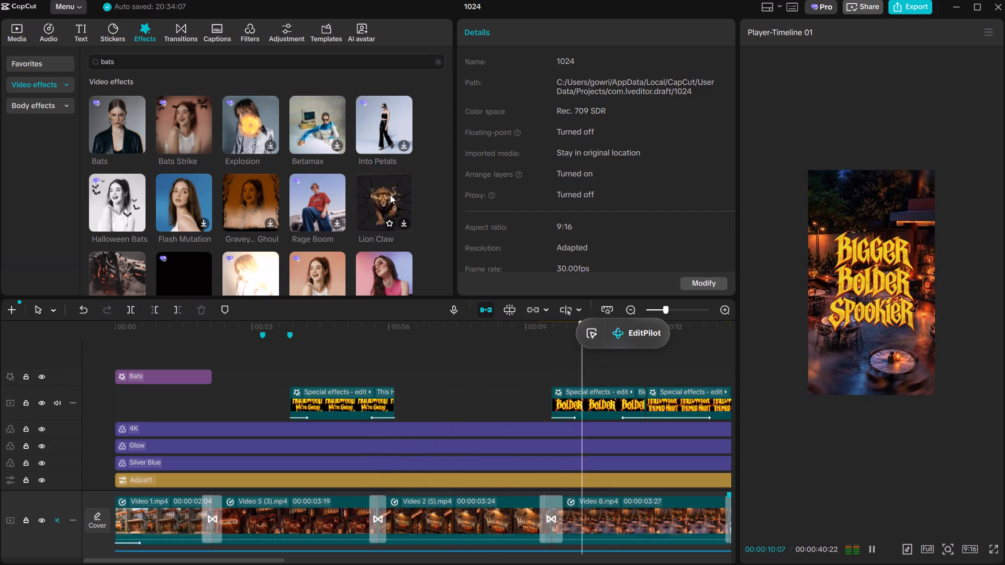
{"action": "scroll", "coordinate": [390, 195], "scroll_direction": "down", "scroll_amount": 2}
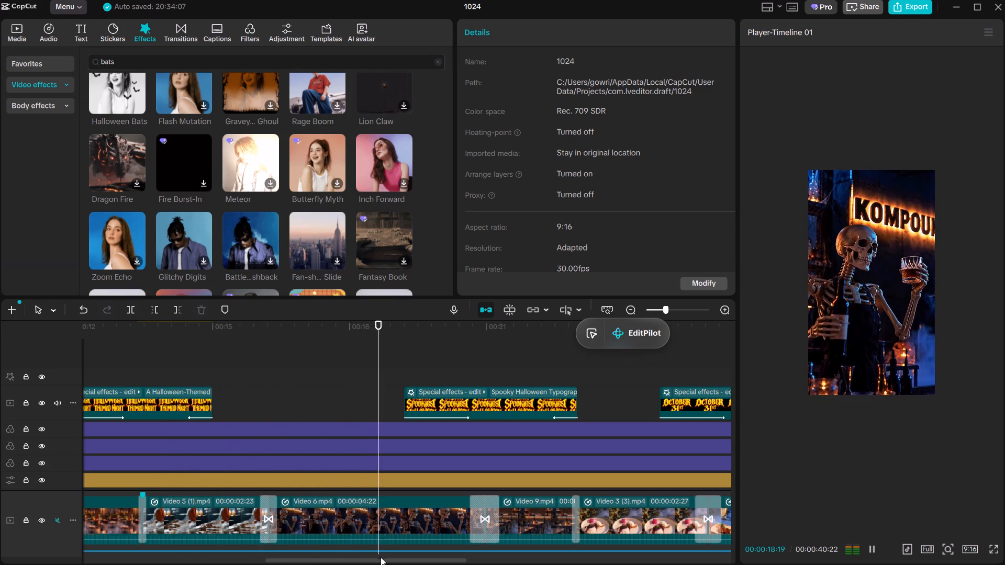
{"action": "left_click_drag", "start_coordinate": [381, 557], "coordinate": [472, 556]}
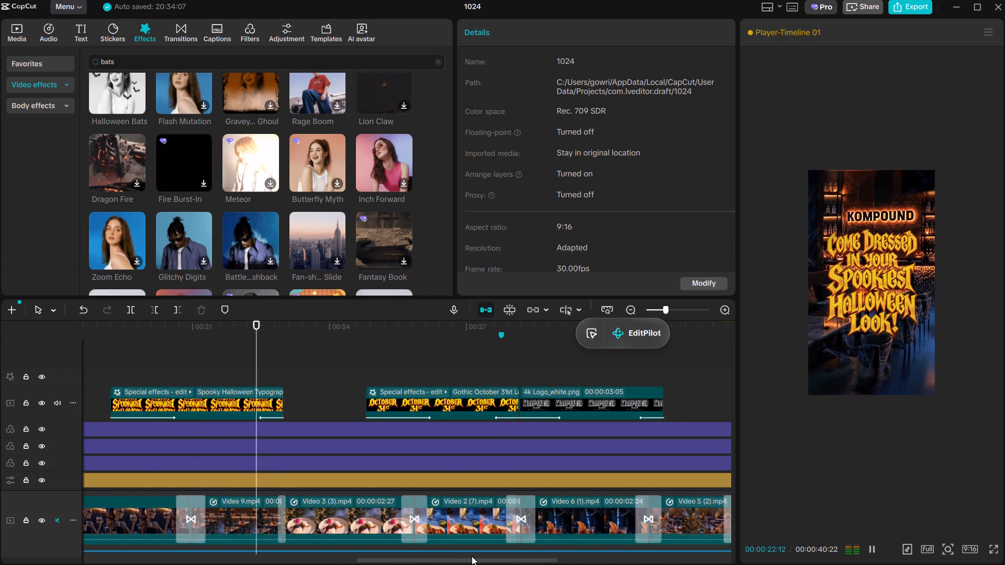
{"action": "left_click_drag", "start_coordinate": [472, 556], "coordinate": [490, 555]}
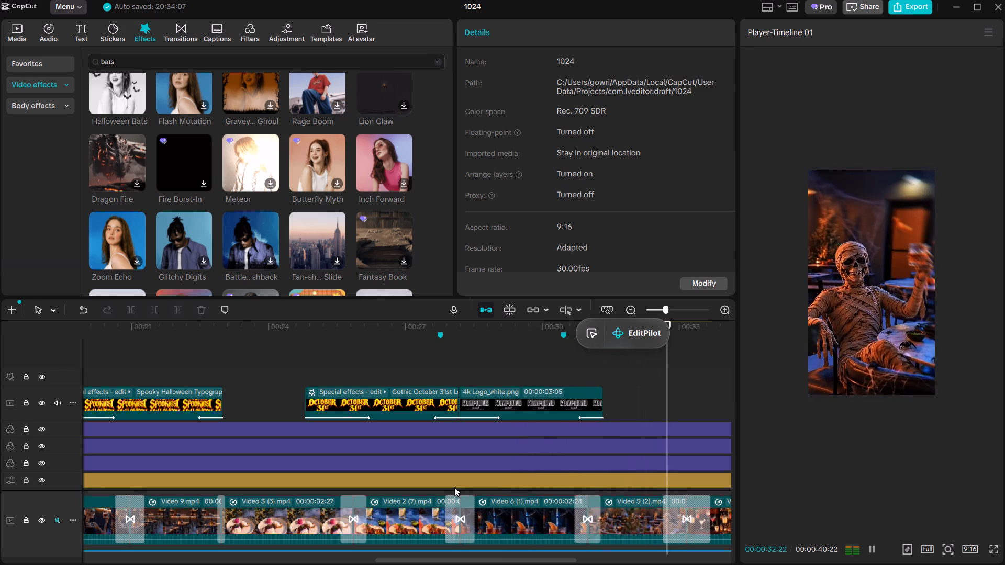
{"action": "left_click_drag", "start_coordinate": [457, 563], "coordinate": [522, 560]}
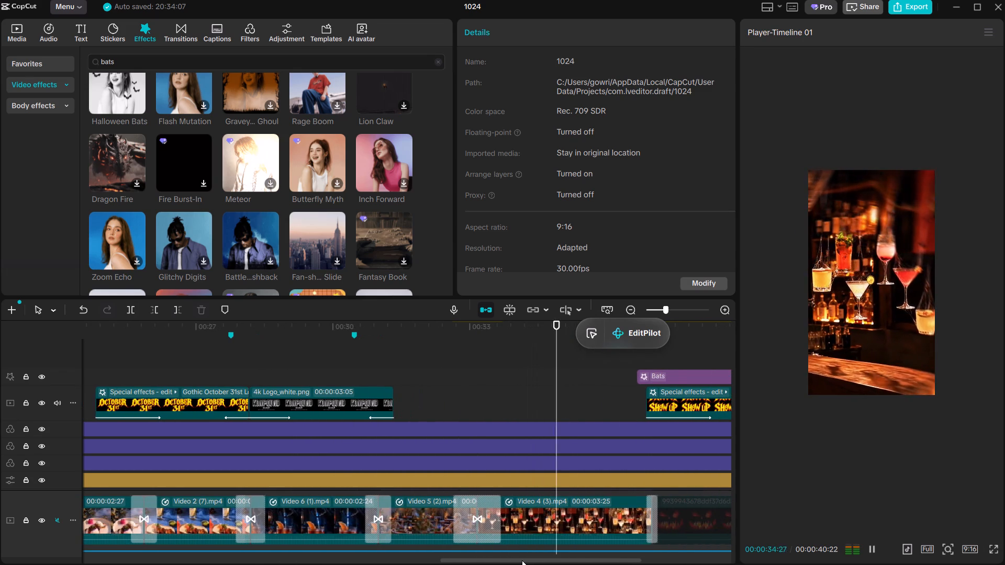
{"action": "left_click_drag", "start_coordinate": [522, 560], "coordinate": [587, 560]}
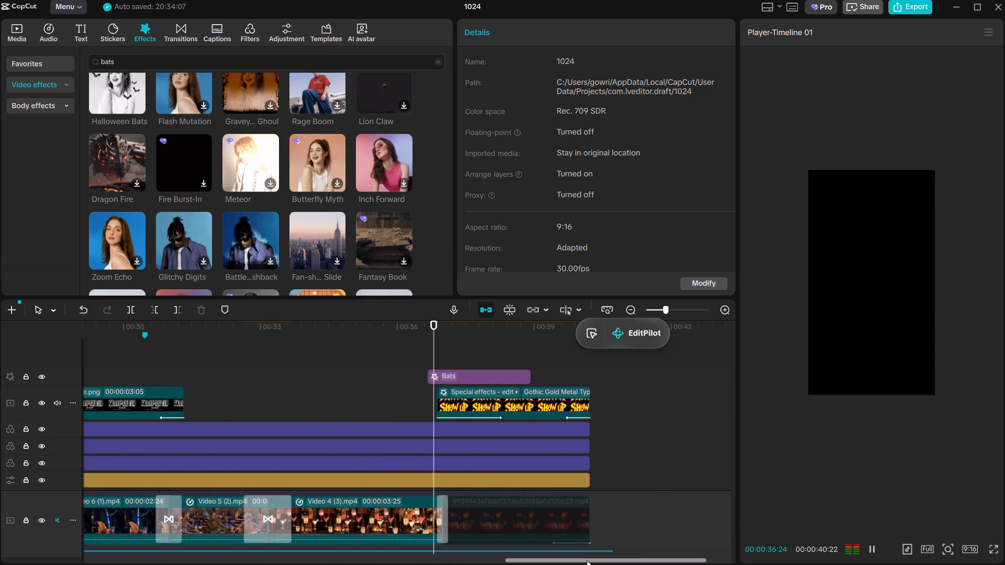
{"action": "key", "text": "space"}
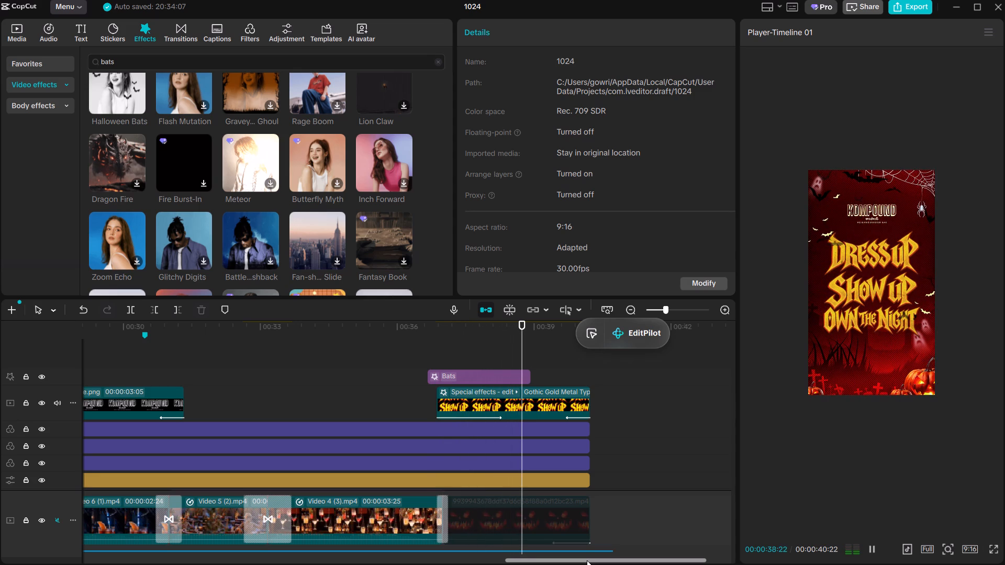
Replay the closing flyer scene to check the Bats effect over the final title through to the video's end.
{"action": "left_click", "coordinate": [413, 389]}
{"action": "key", "text": "space"}
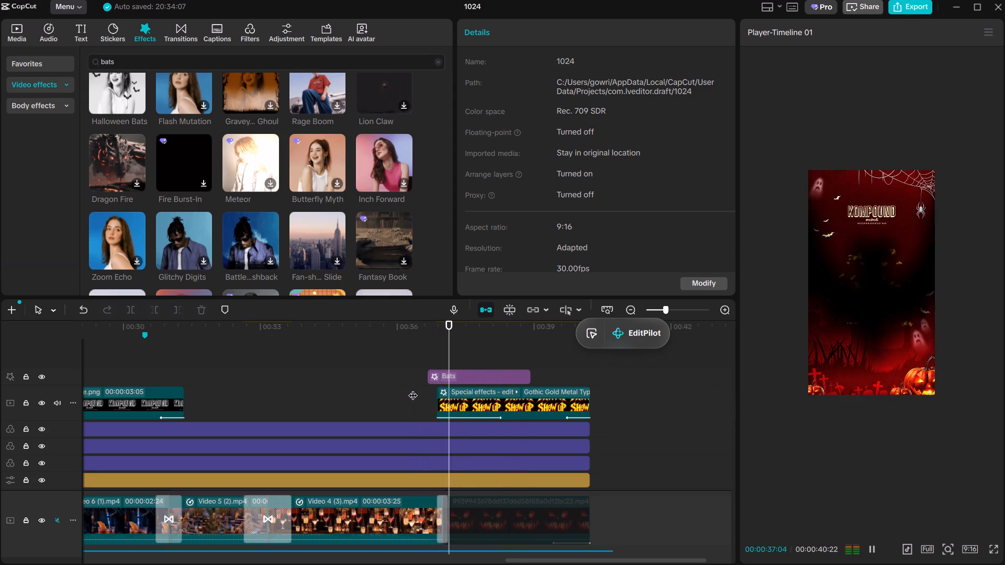
{"action": "key", "text": "space"}
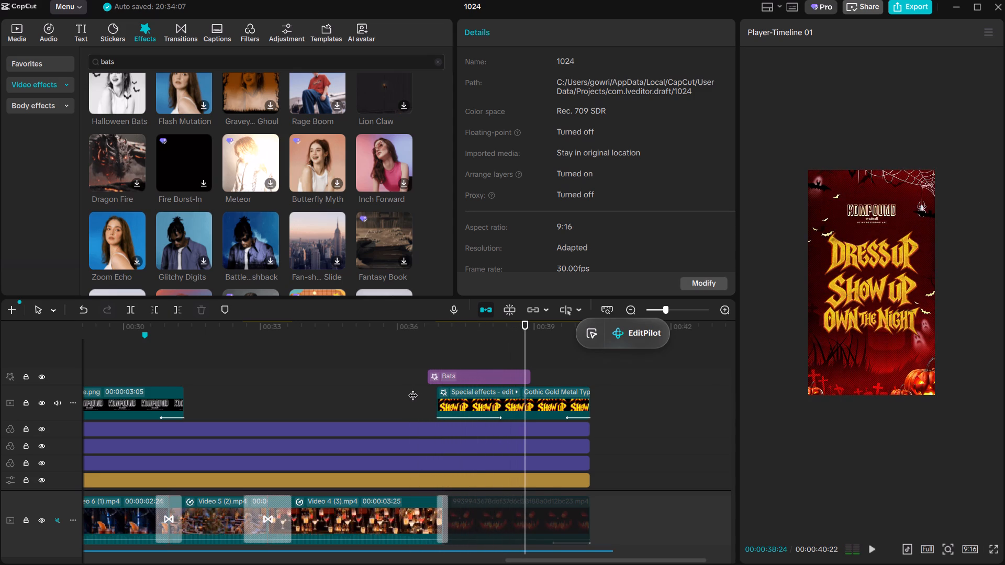
{"action": "key", "text": "space"}
{"action": "left_click", "coordinate": [478, 360]}
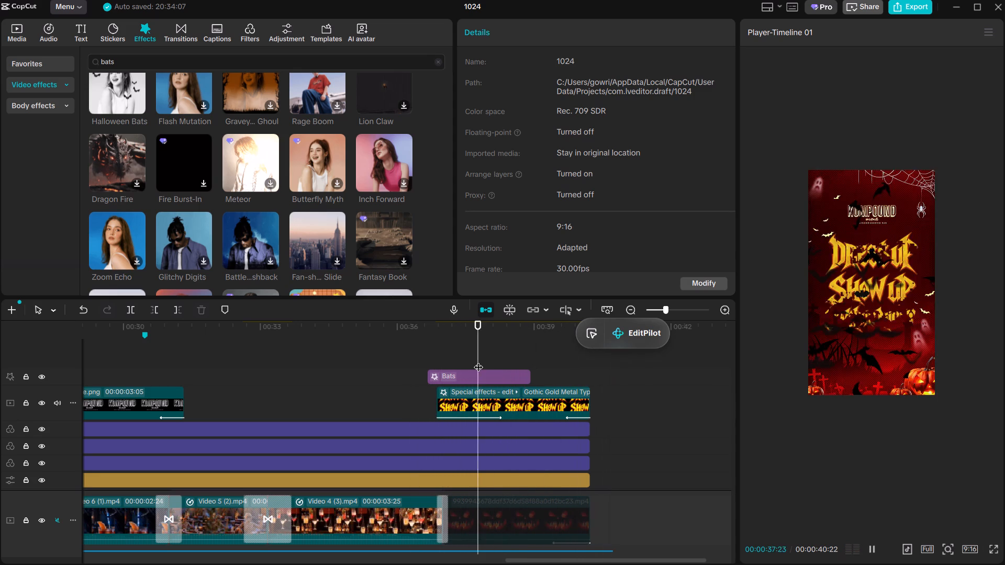
{"action": "key", "text": "space"}
{"action": "key", "text": "space"}
{"action": "key", "text": "space"}
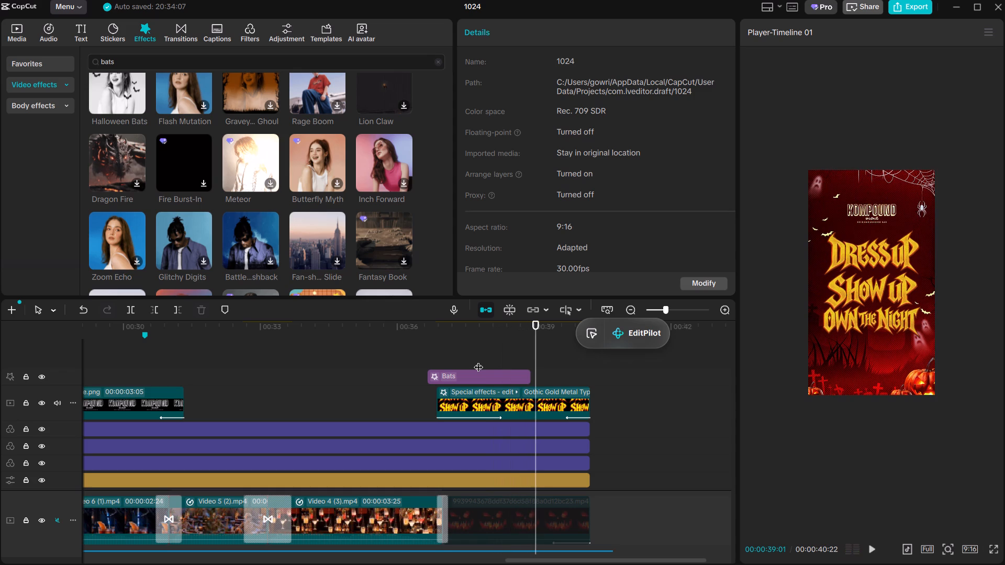
Export the finished video as a 4K mp4 named halloween-kompound-v3.
{"action": "left_click", "coordinate": [919, 13]}
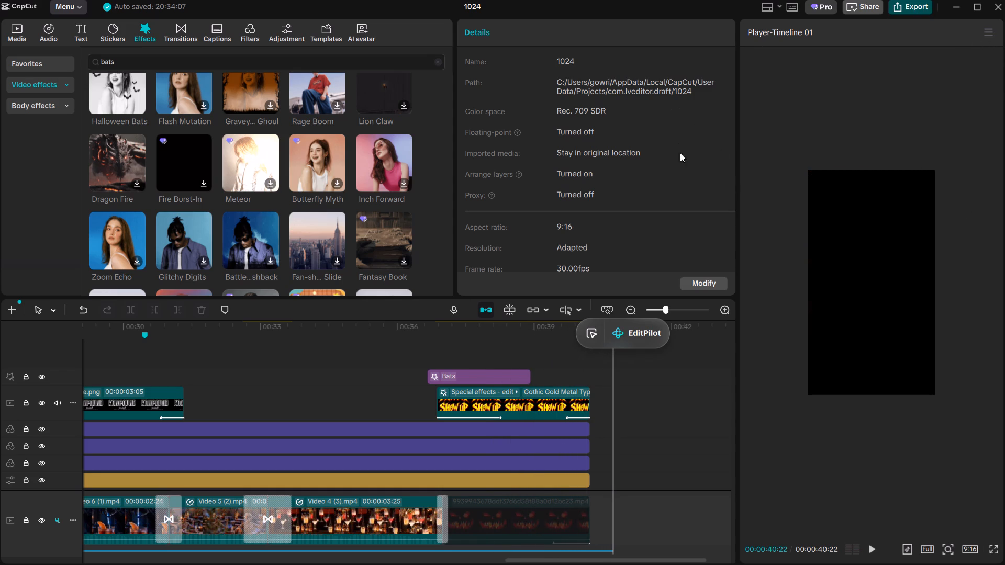
{"action": "left_click_drag", "start_coordinate": [627, 137], "coordinate": [456, 134]}
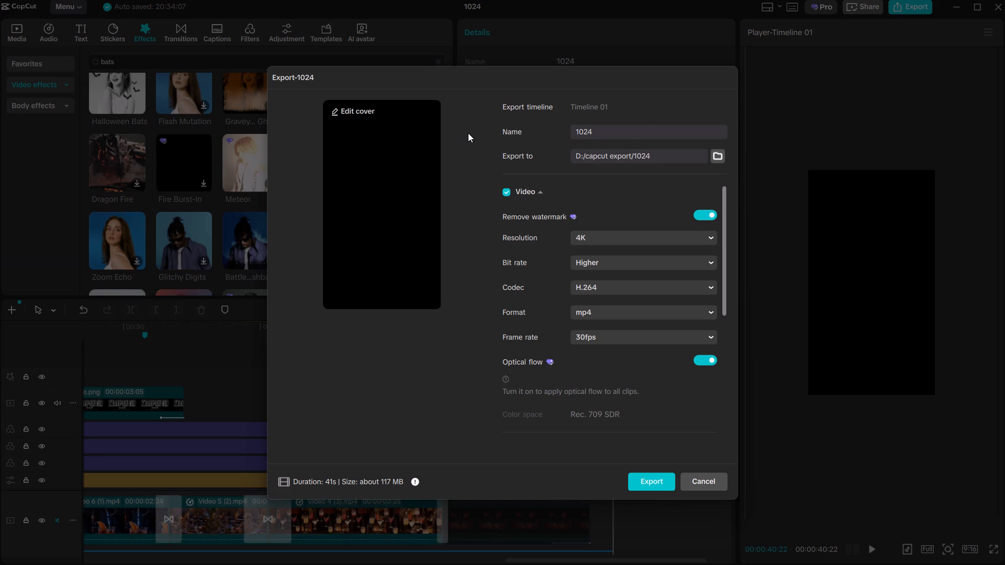
{"action": "left_click_drag", "start_coordinate": [639, 133], "coordinate": [482, 141]}
{"action": "type", "text": "halloween-"}
{"action": "type", "text": "kompoumnd"}
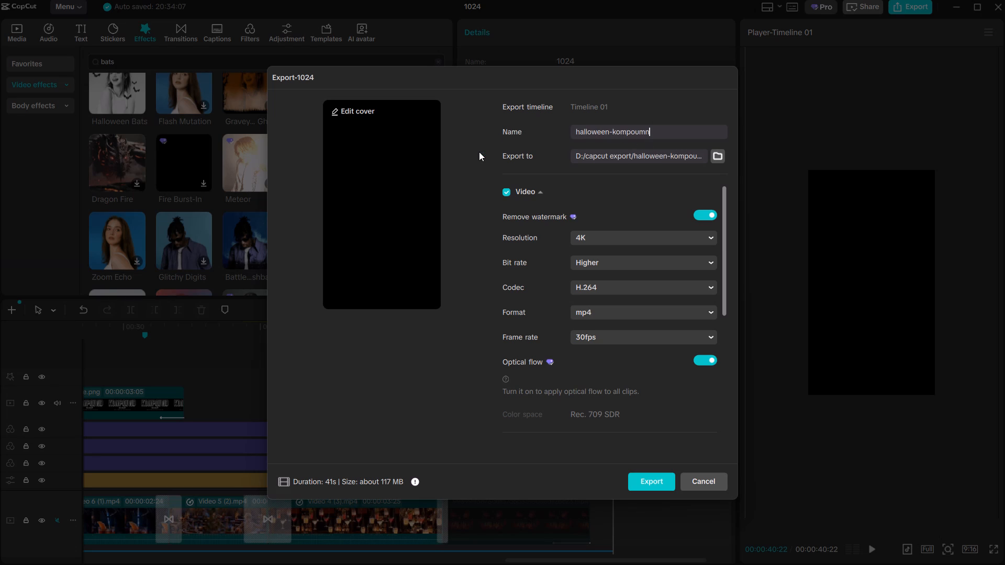
{"action": "key", "text": "BackSpace"}
{"action": "key", "text": "BackSpace"}
{"action": "key", "text": "BackSpace"}
{"action": "type", "text": "nd-v3"}
{"action": "key", "text": "Return"}
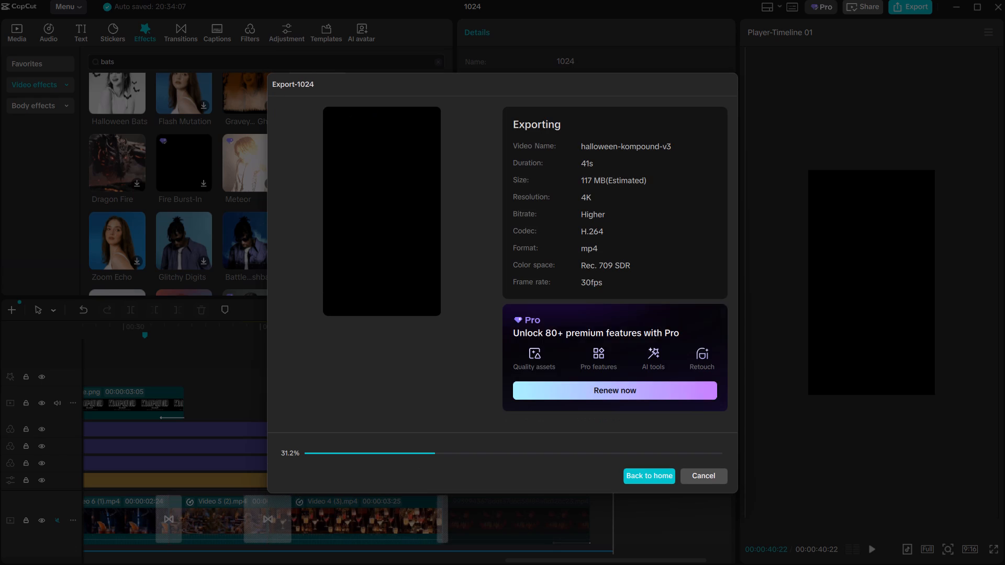